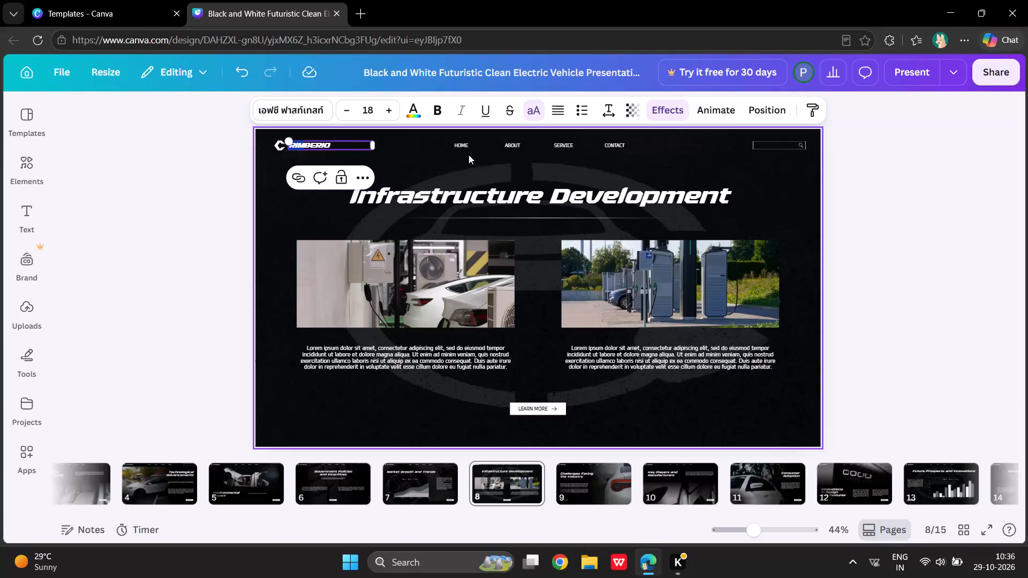
Set the font size of the HOME, ABOUT, SERVICE and CONTACT header labels to 18.
click(465, 149)
click(460, 143)
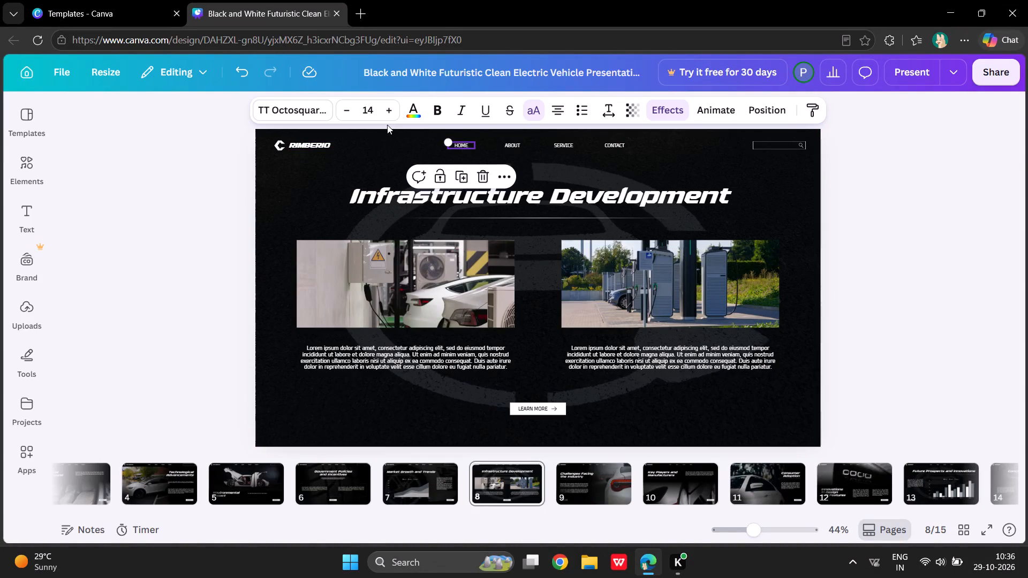
triple_click(391, 106)
click(391, 106)
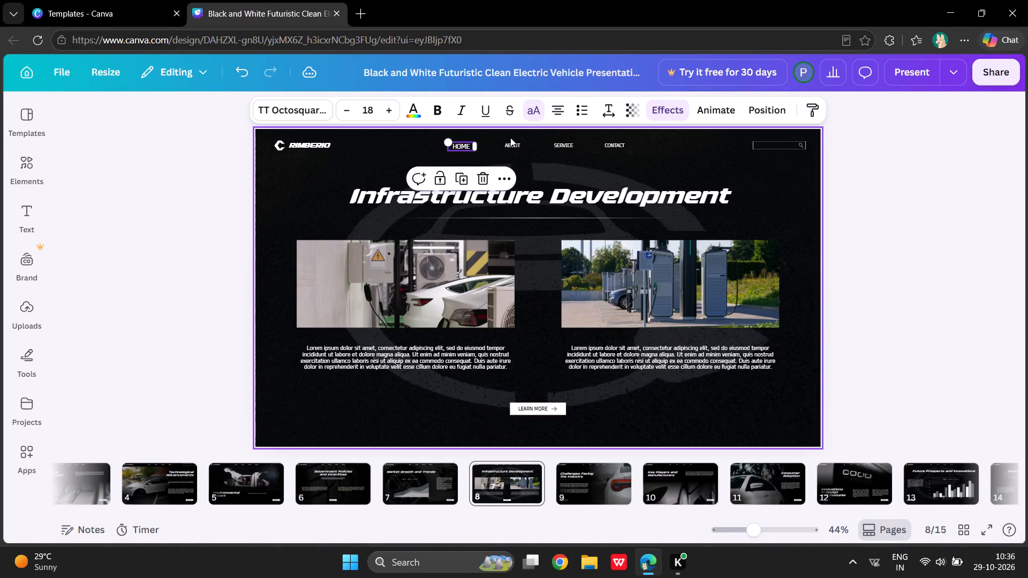
click(510, 147)
click(394, 107)
double_click(391, 112)
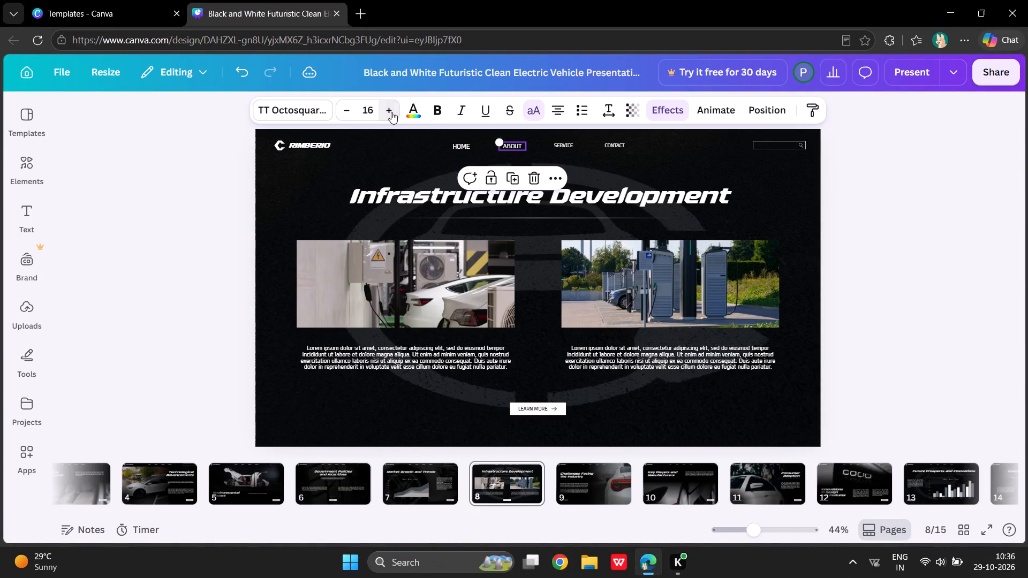
click(391, 111)
click(555, 143)
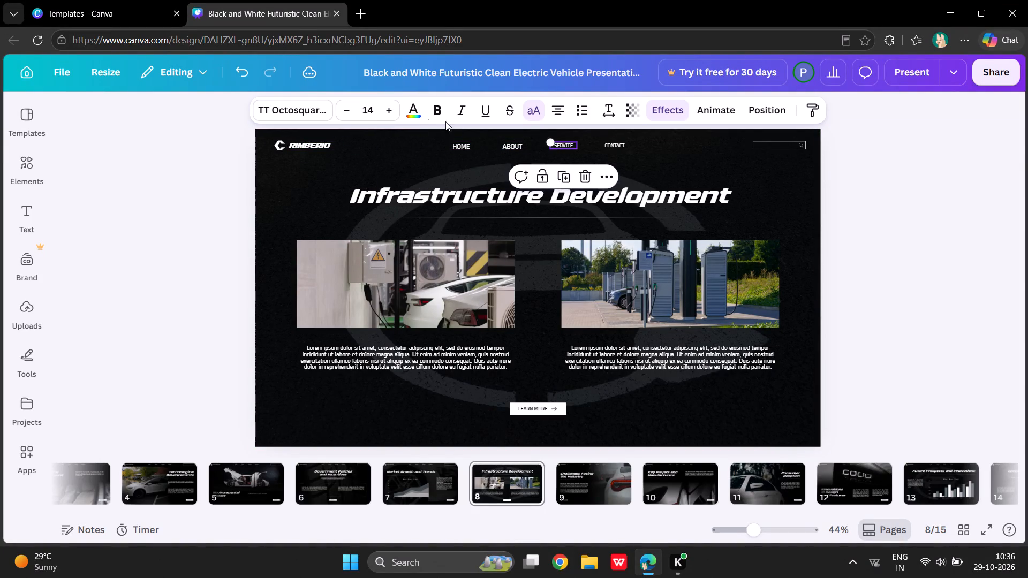
triple_click(385, 110)
click(387, 110)
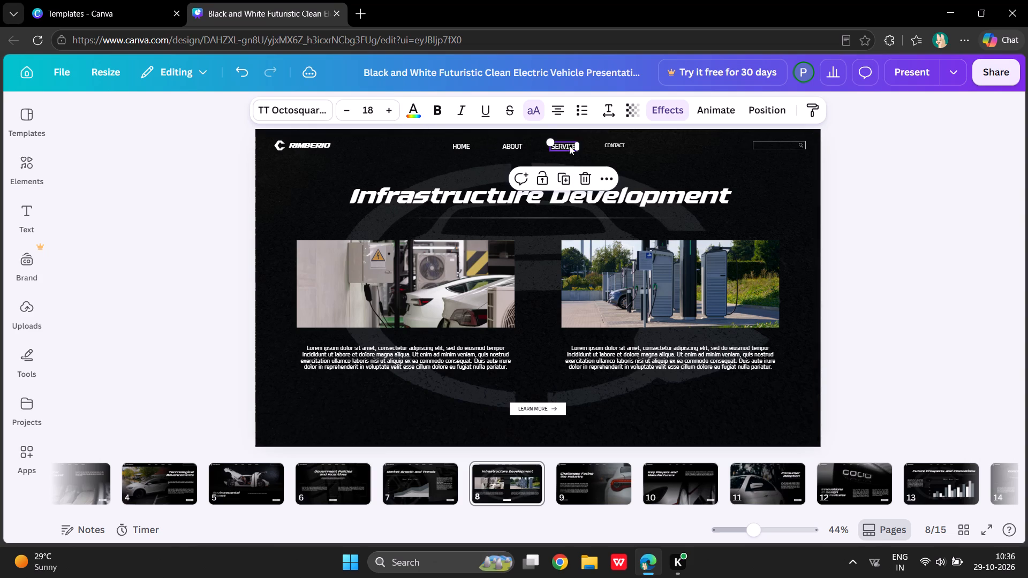
click(620, 146)
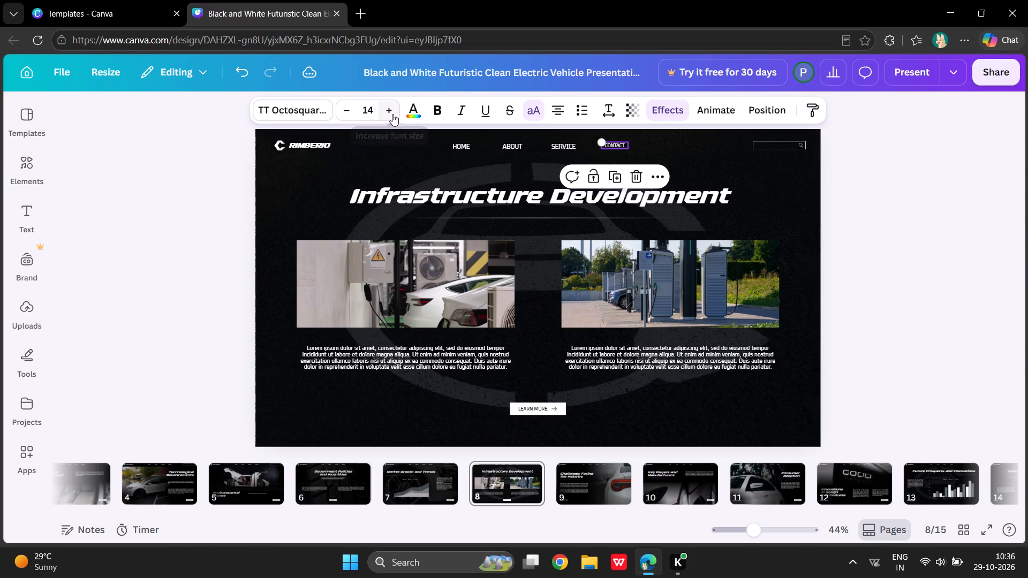
triple_click(392, 114)
click(392, 114)
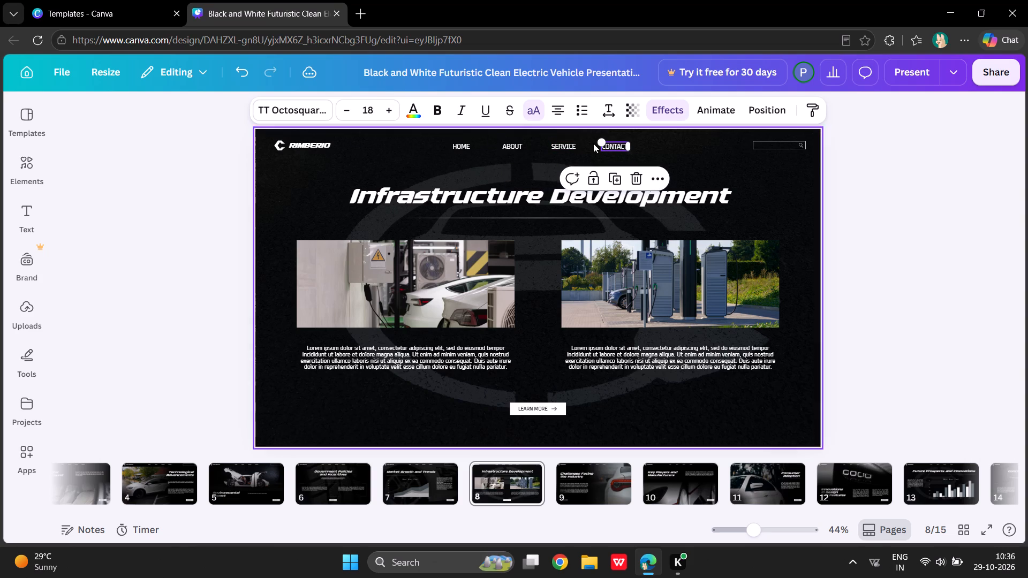
Enlarge the header's search box to about 305 by 48 and nudge it slightly upward, near the slide's upper right corner.
click(765, 142)
drag(753, 149, 737, 146)
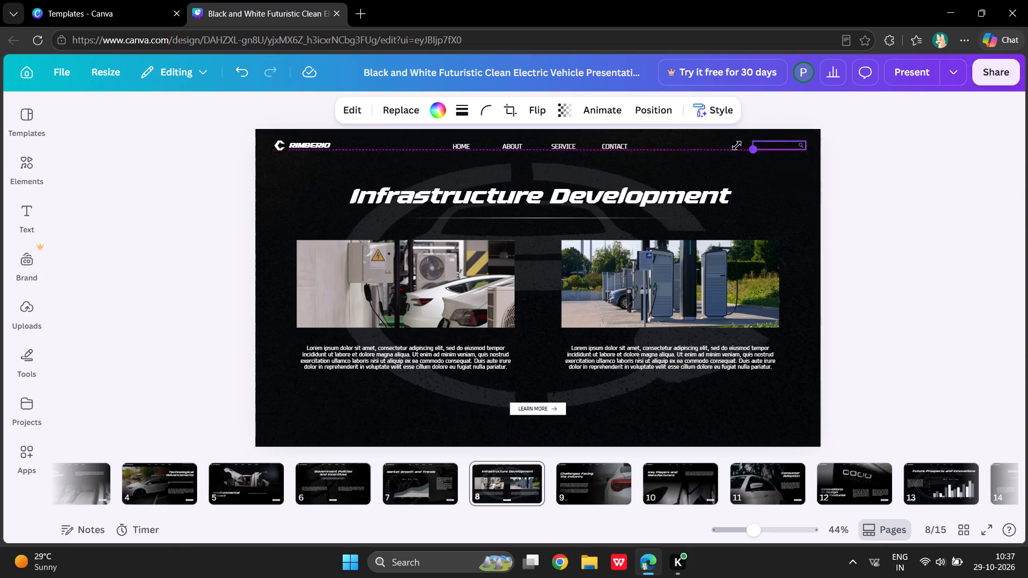
drag(737, 146, 713, 139)
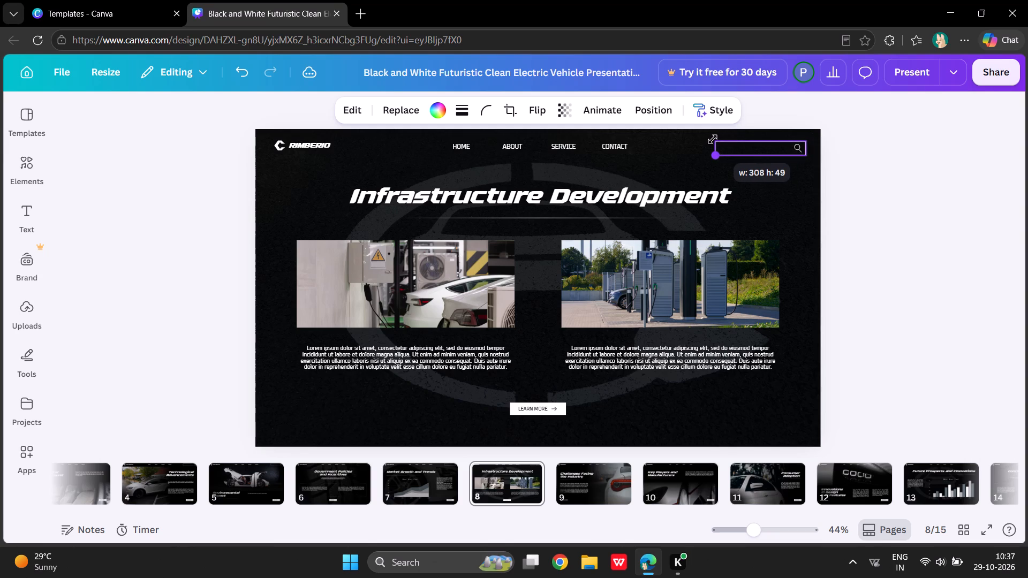
drag(713, 139, 714, 138)
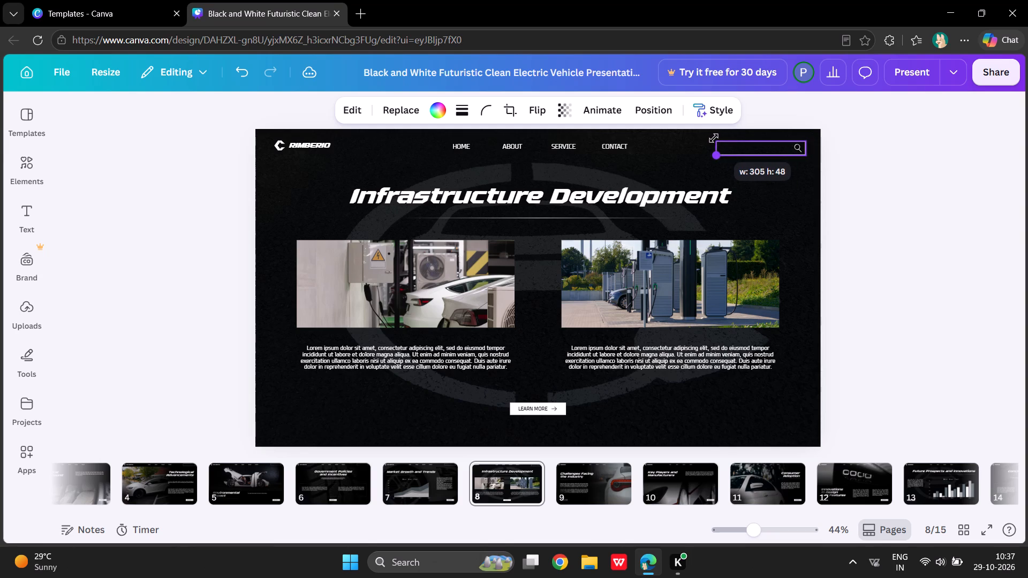
drag(714, 138, 714, 138)
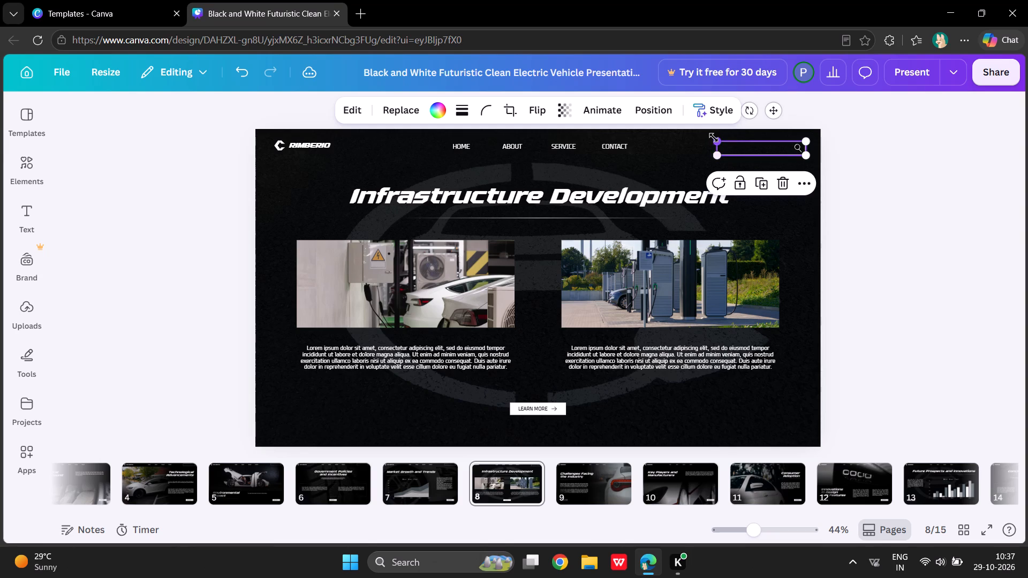
click(744, 144)
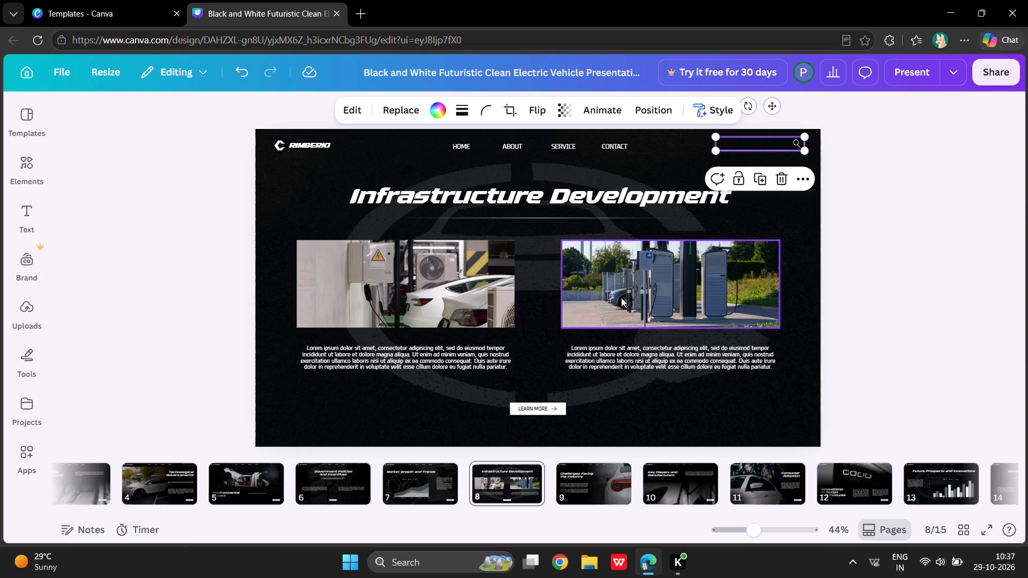
Replace the placeholder paragraph under the white car image with "The project infrastructure of project was developed by the".
double_click(411, 352)
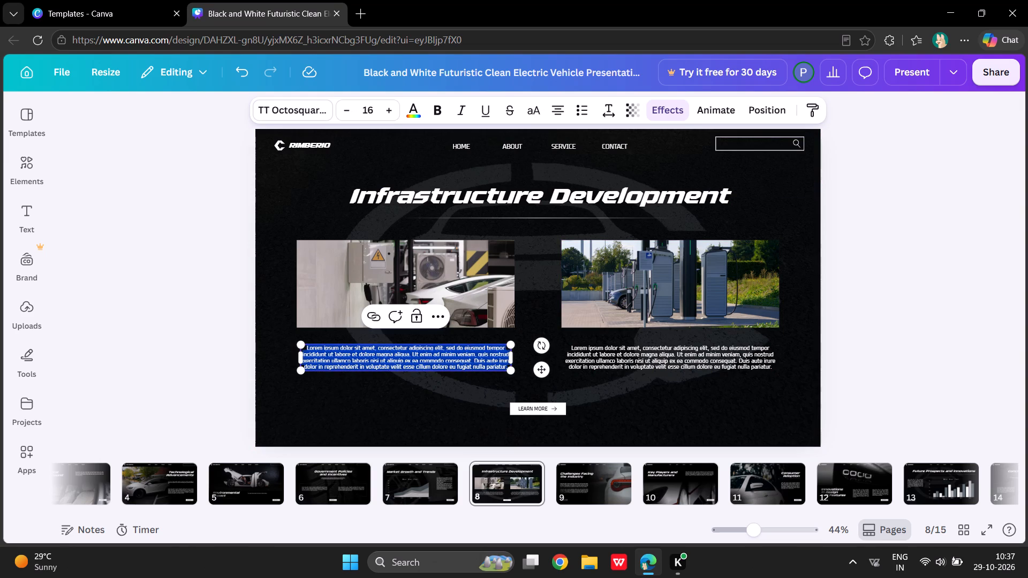
key(BackSpace)
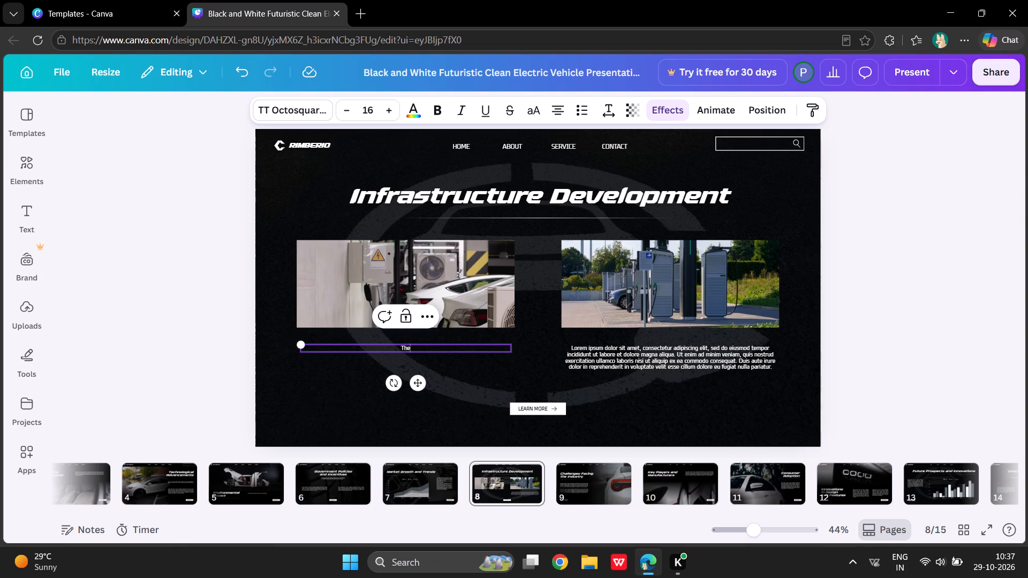
key(BackSpace)
text(roject infra)
text(structure of project)
key(space)
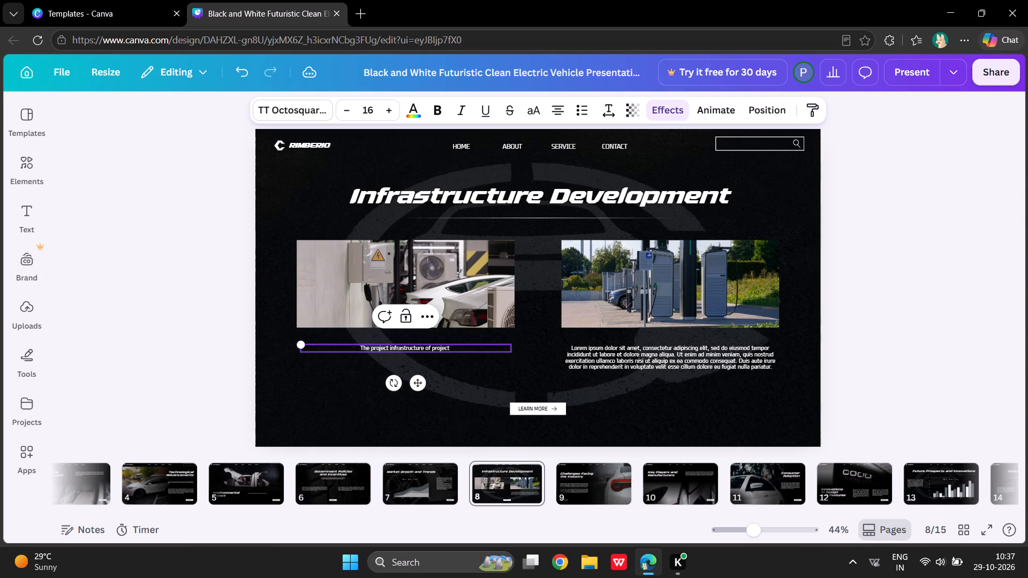
text(ww)
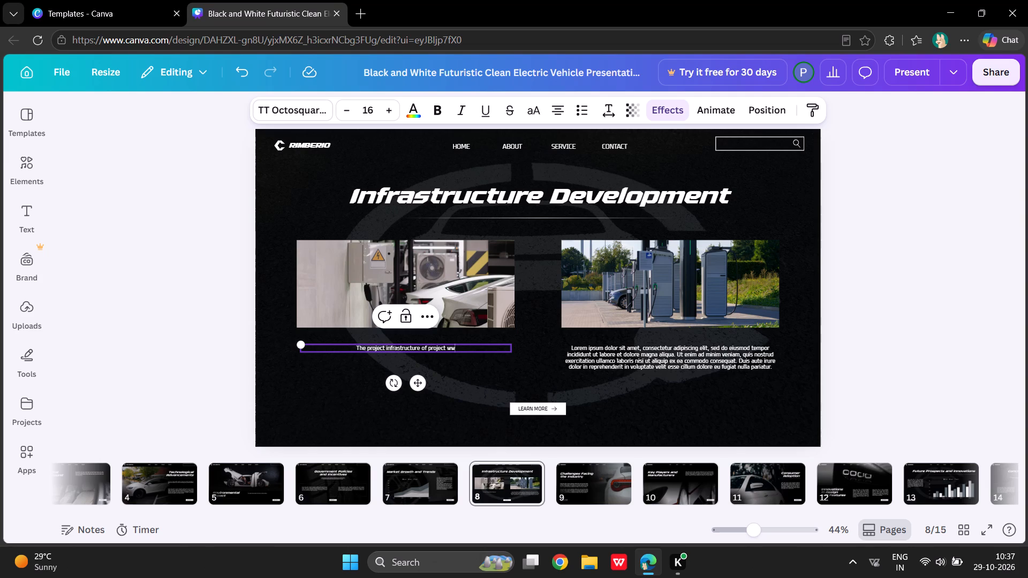
key(BackSpace)
text(as developed)
key(space)
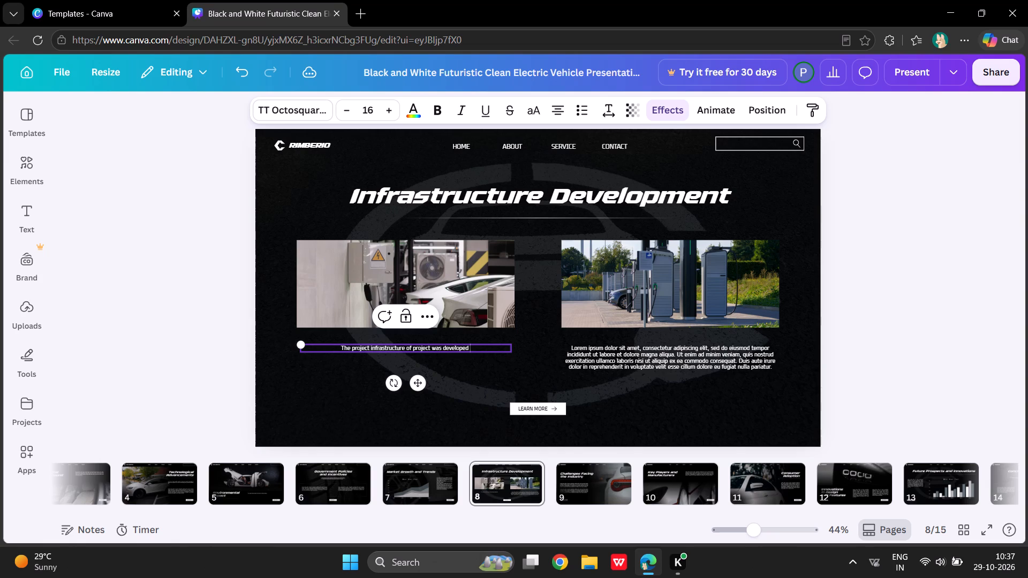
key(BackSpace)
key(d)
key(BackSpace)
key(BackSpace)
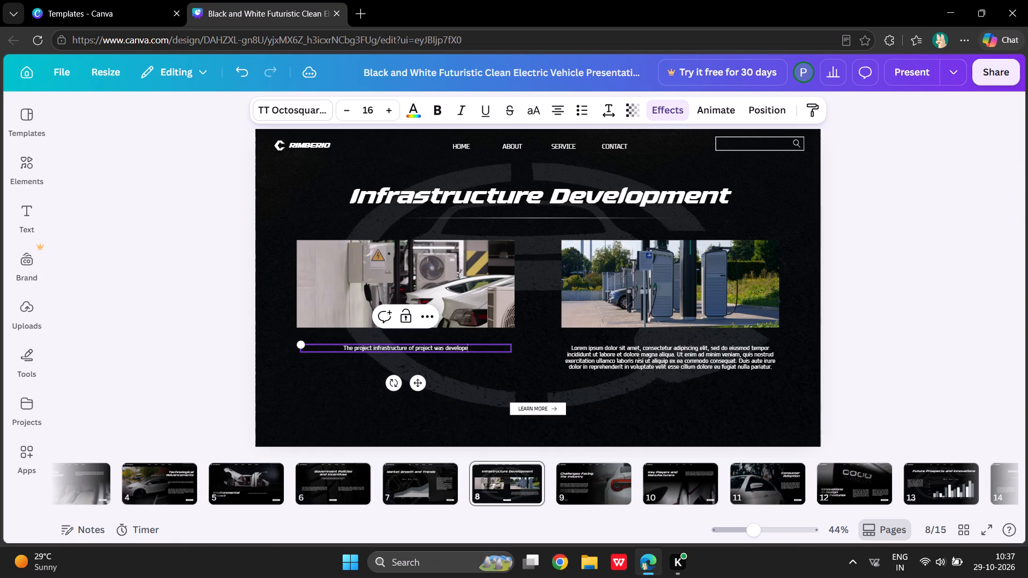
text(d by the)
Continue the paragraph under the white car image with "our softwaree teams in that".
key(space)
text(are)
key(space)
key(BackSpace)
key(BackSpace)
key(BackSpace)
key(BackSpace)
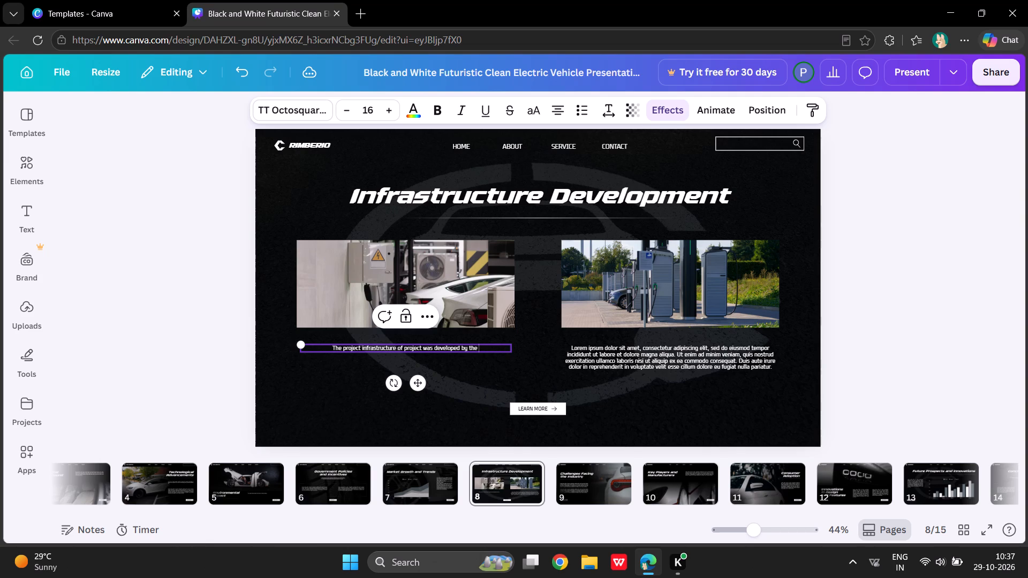
text(our soft)
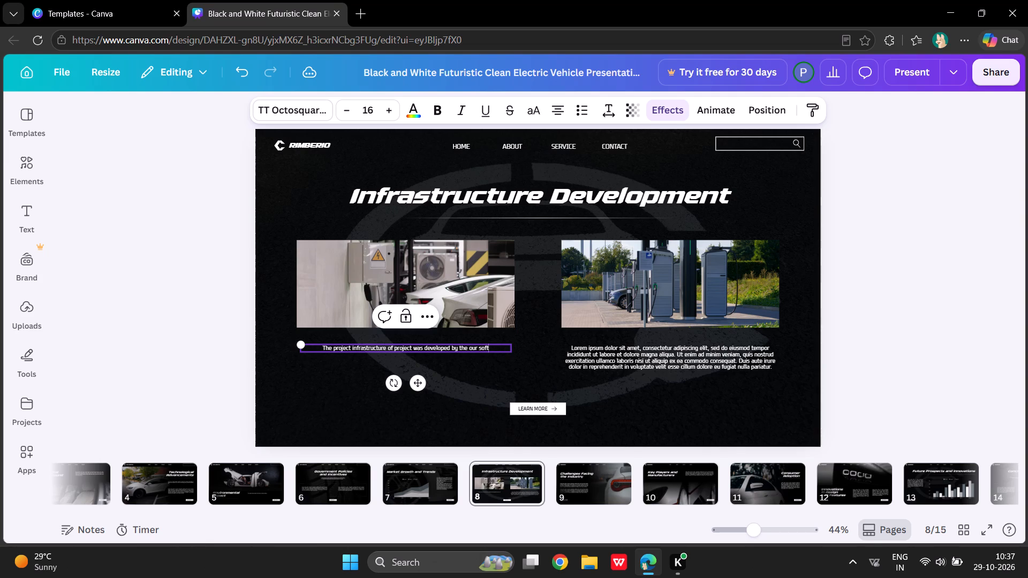
text(waree)
key(space)
text(teams)
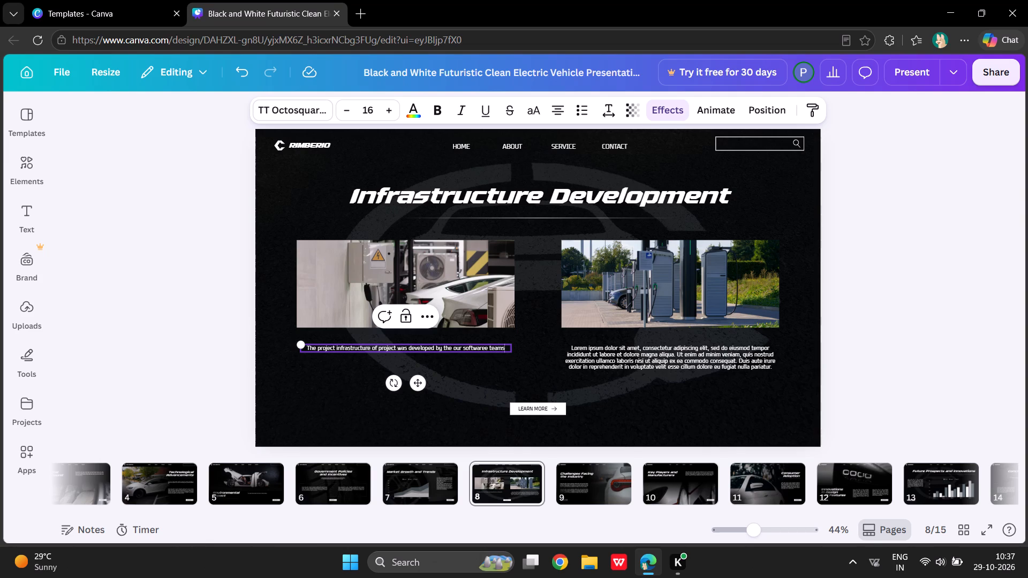
key(space)
text(in)
key(space)
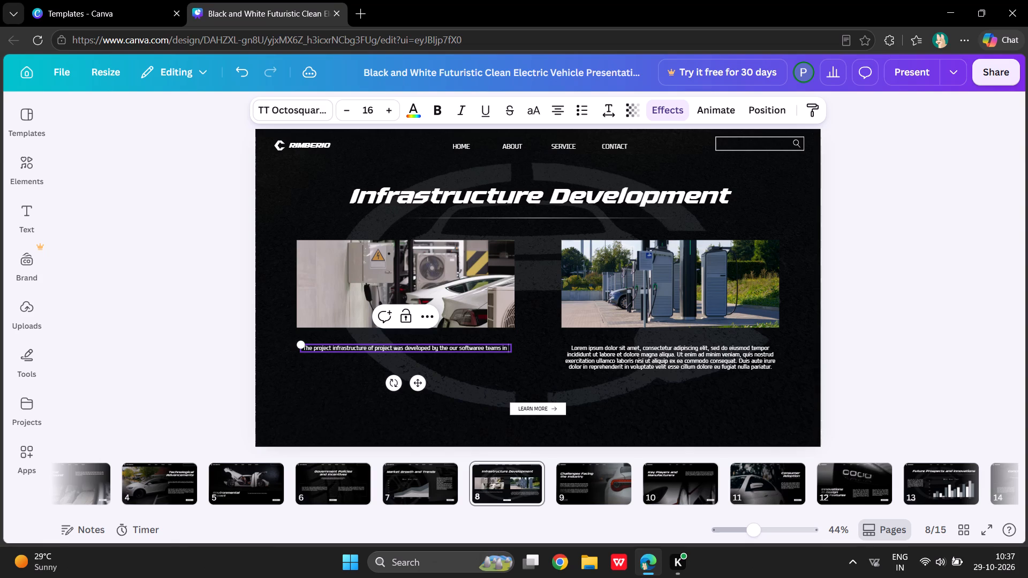
text(that)
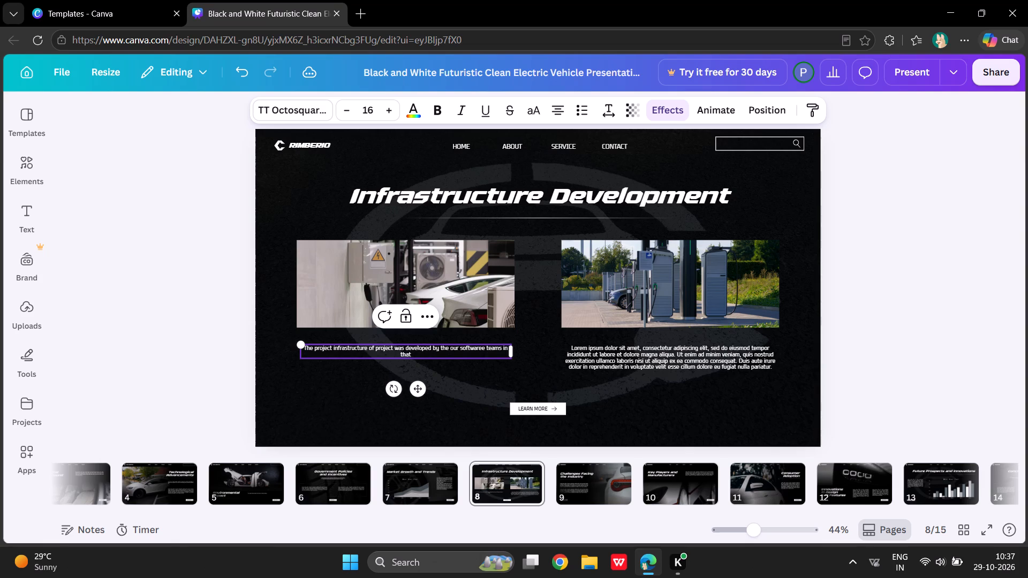
Extend the same paragraph with "theree are total of 3".
key(space)
text(theree t)
key(BackSpace)
text(are total of)
key(space)
key(3)
key(6)
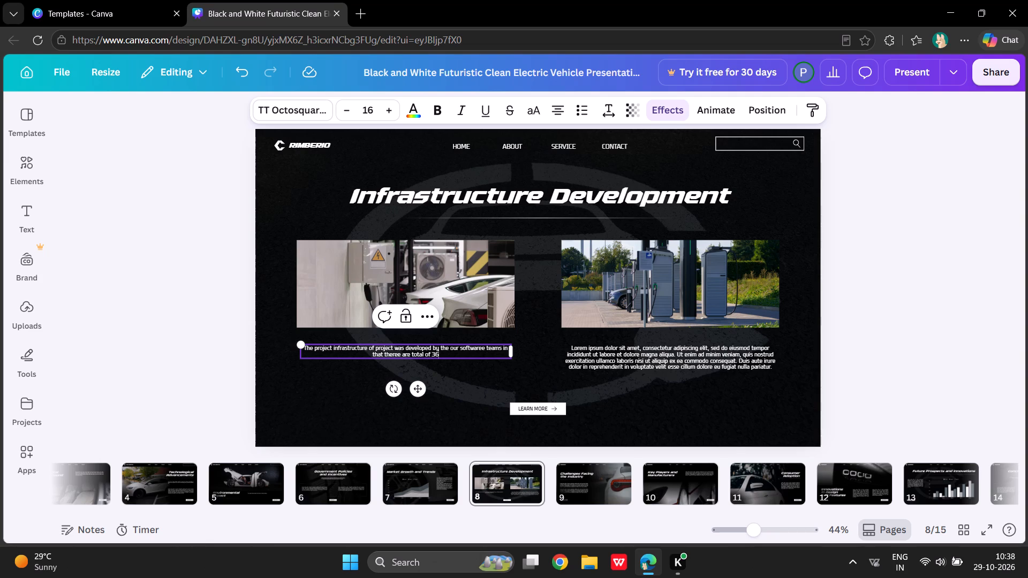
key(space)
text(d)
key(BackSpace)
key(BackSpace)
key(BackSpace)
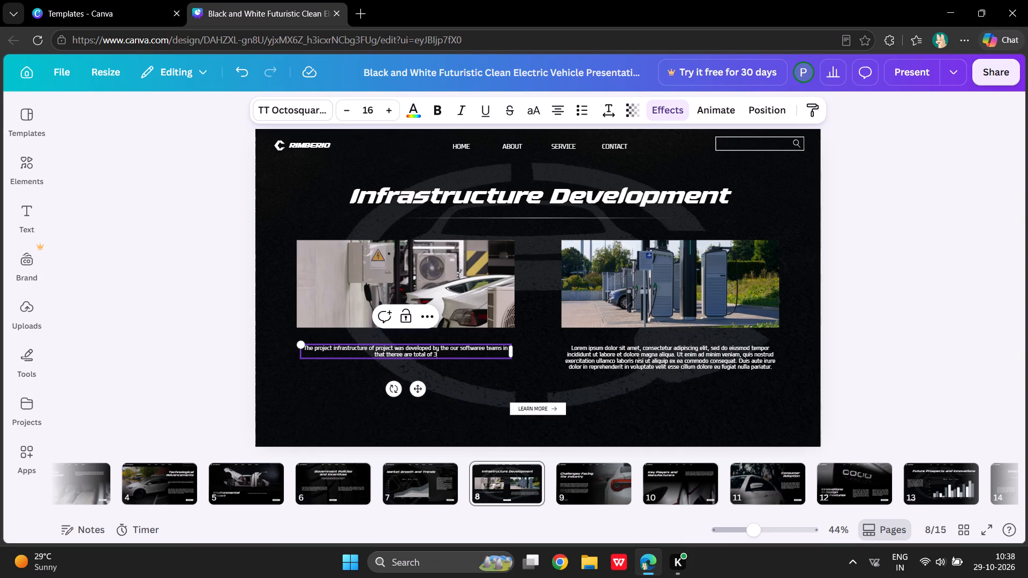
key(BackSpace)
key(3)
key(space)
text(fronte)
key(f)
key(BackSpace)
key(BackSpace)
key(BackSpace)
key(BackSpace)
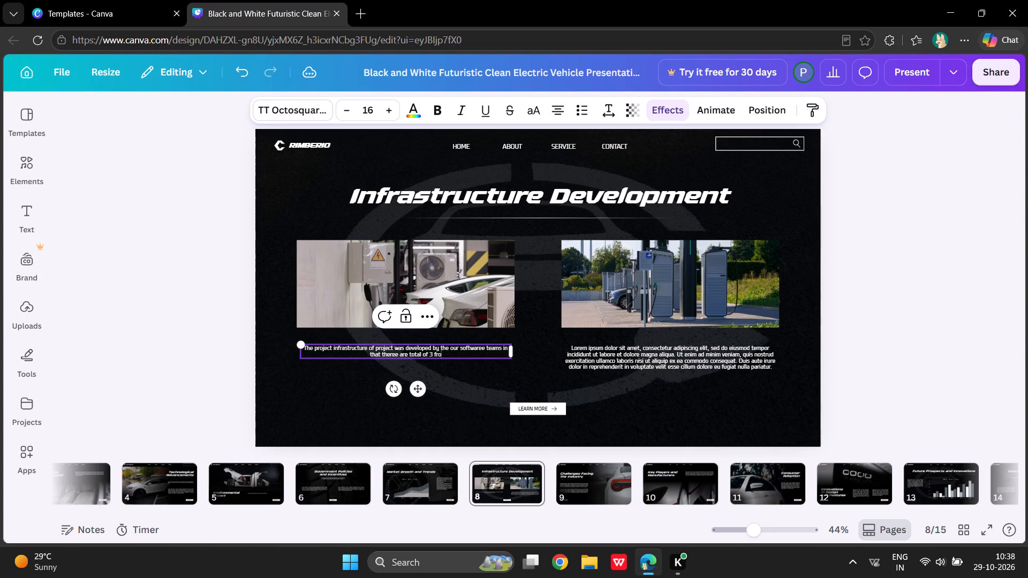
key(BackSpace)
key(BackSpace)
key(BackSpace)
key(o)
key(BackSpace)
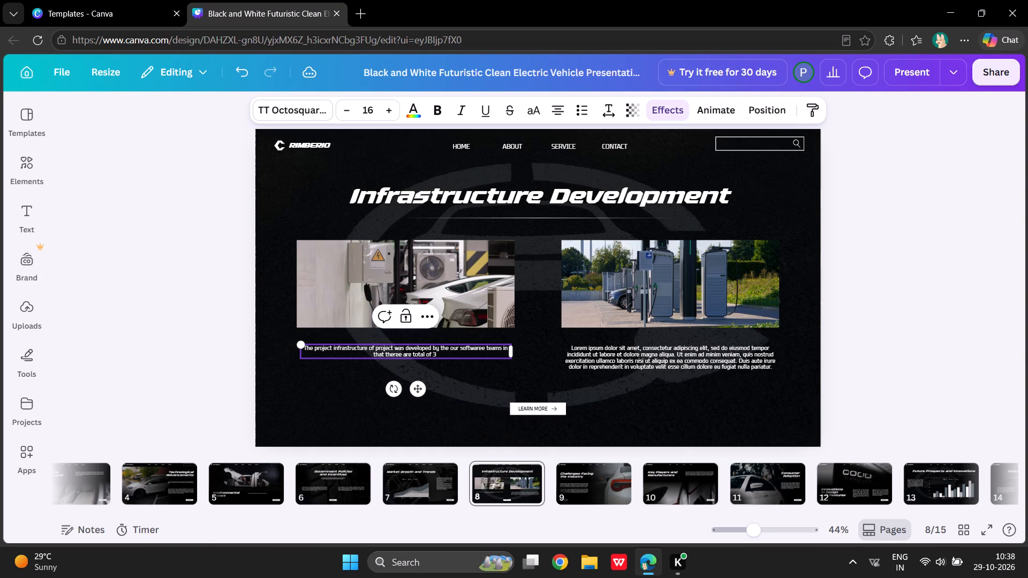
Continue the paragraph under the white car image with "of them focus on the fronted".
text(of them focus)
key(space)
text(on the)
key(space)
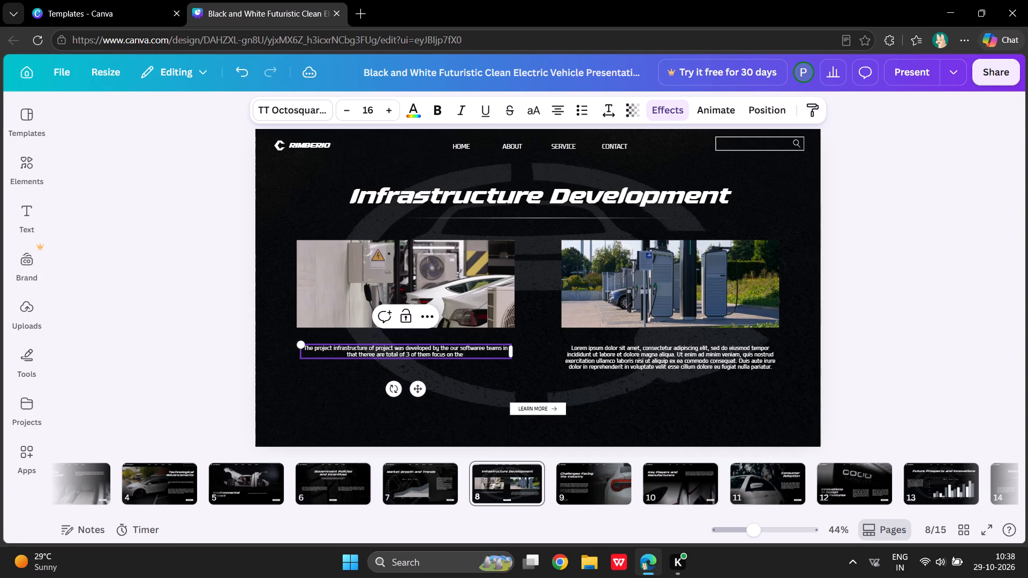
text(fronted)
key(space)
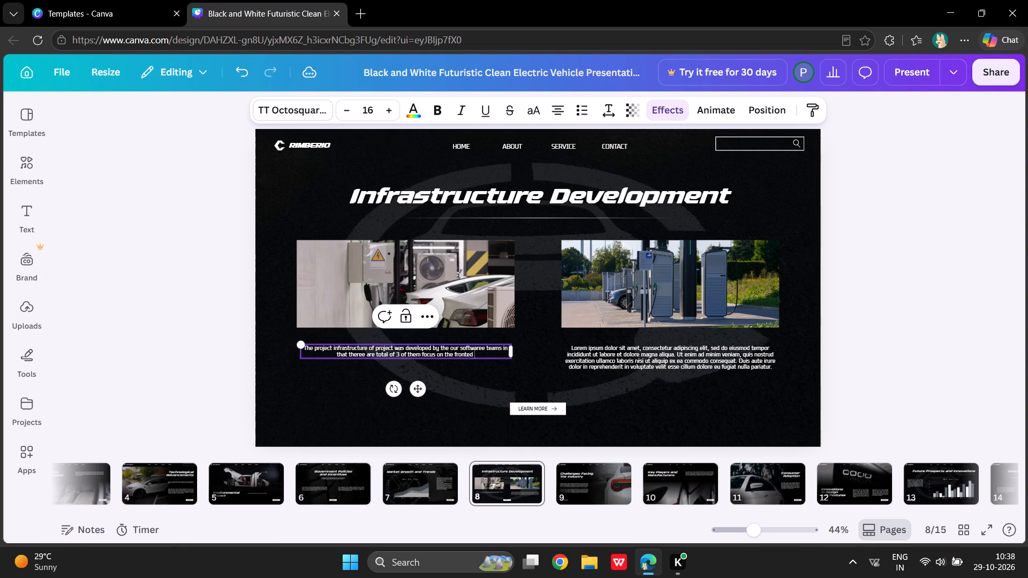
Extend the paragraph under the white car image with "of the projecct 5 of them work on backend and remaing".
text(of the projecct 5 are on)
key(space)
text(ba)
key(BackSpace)
key(BackSpace)
key(BackSpace)
key(BackSpace)
key(BackSpace)
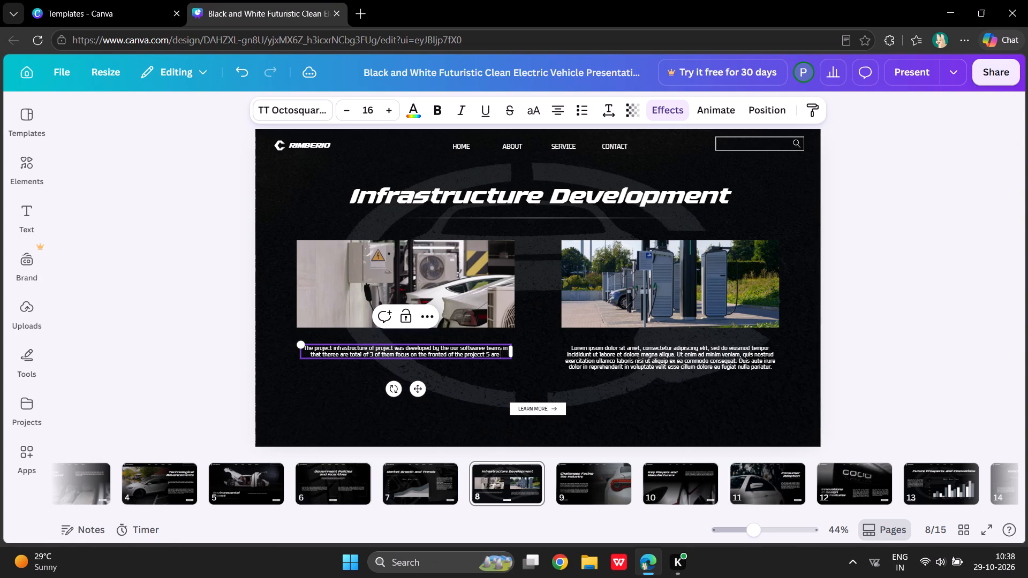
key(BackSpace)
key(BackSpace)
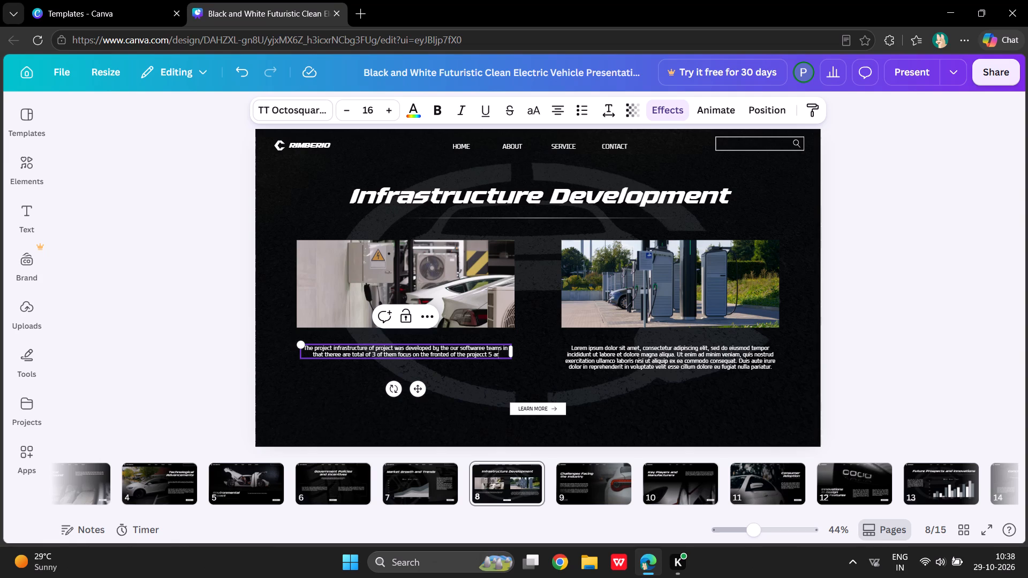
key(BackSpace)
key(BackSpace)
text(of them work on backend and remai)
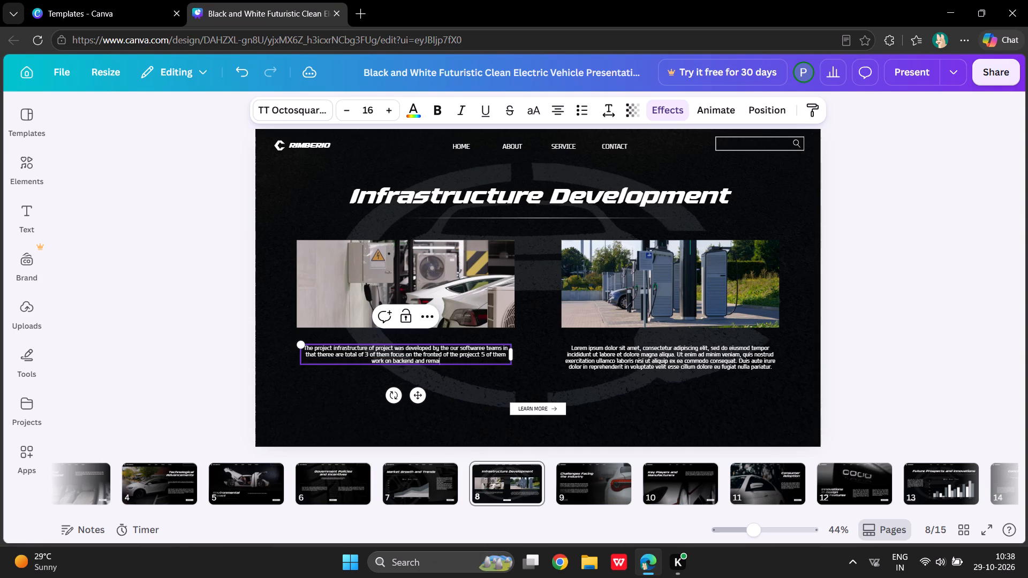
text(ng)
Finish the paragraph under the white car image with "2 work on database this total of 110 member of team".
key(2)
key(BackSpace)
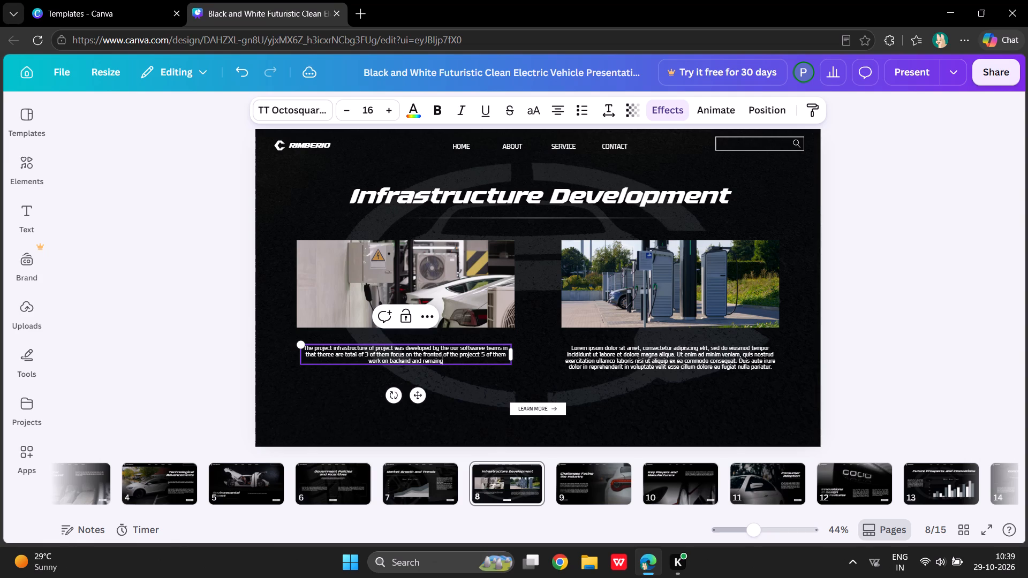
key(space)
text(2)
key(space)
text(work on)
key(space)
text(database this total of 110 members)
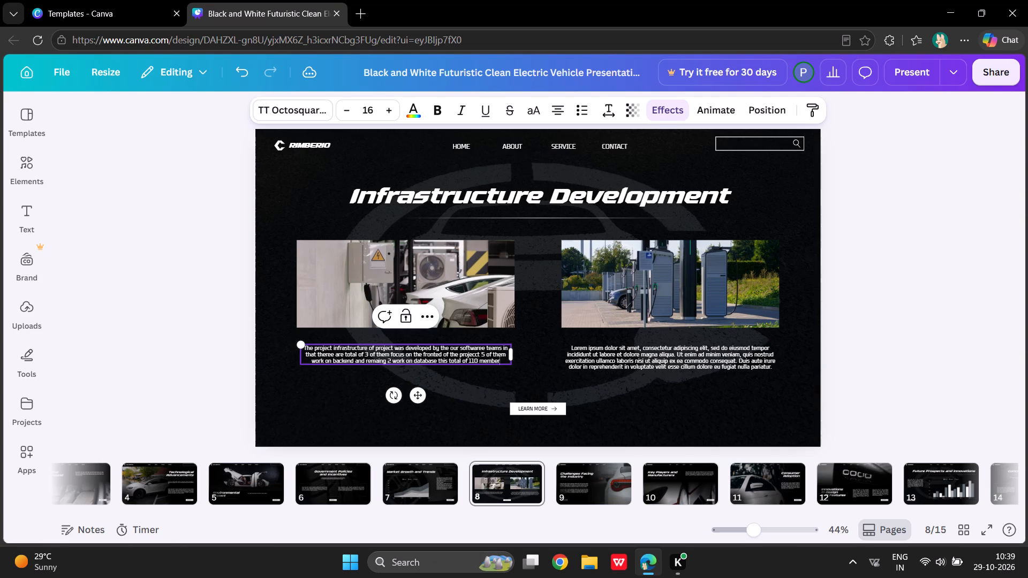
key(BackSpace)
key(space)
text(of t)
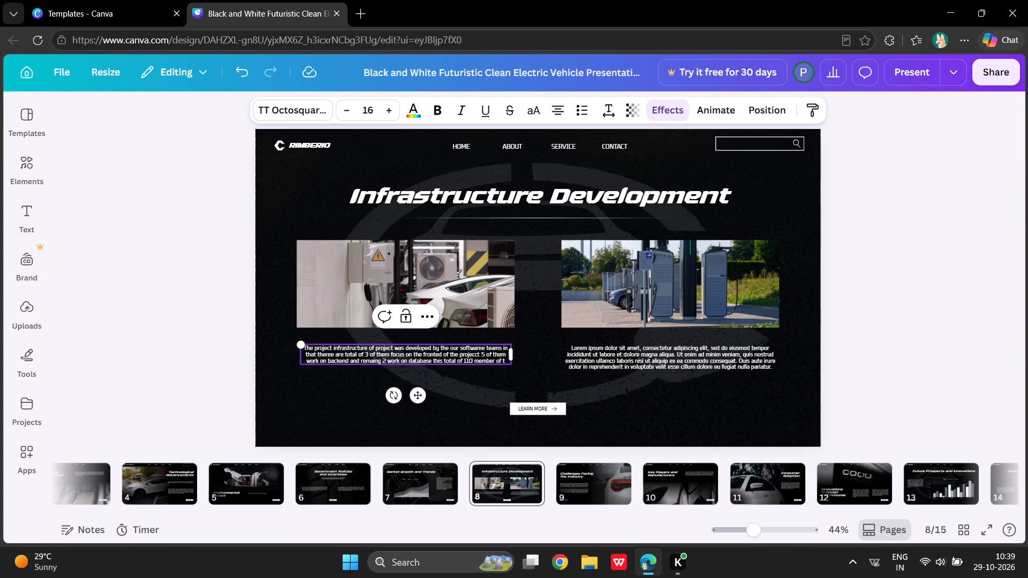
key(e)
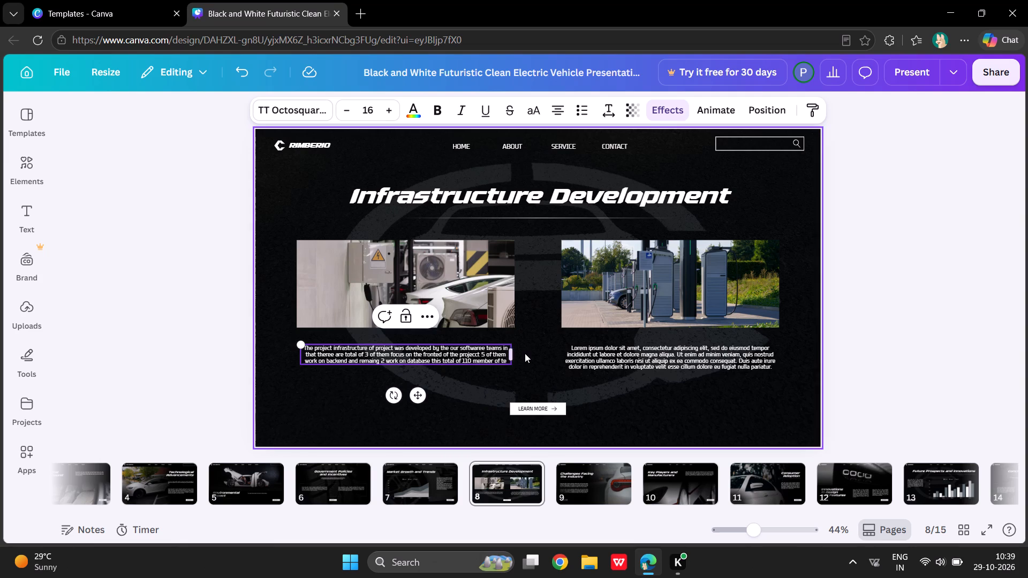
text(ams)
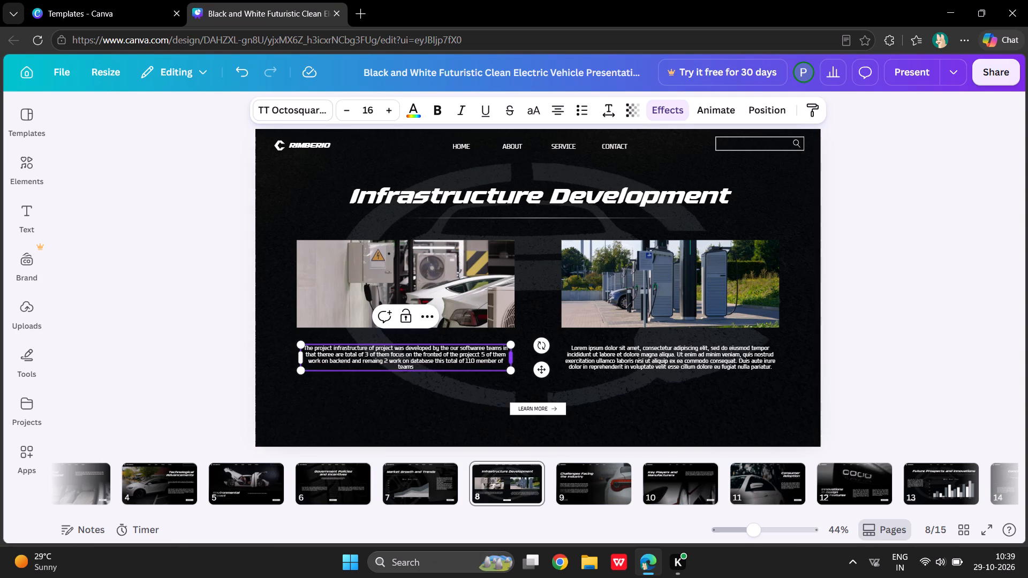
key(BackSpace)
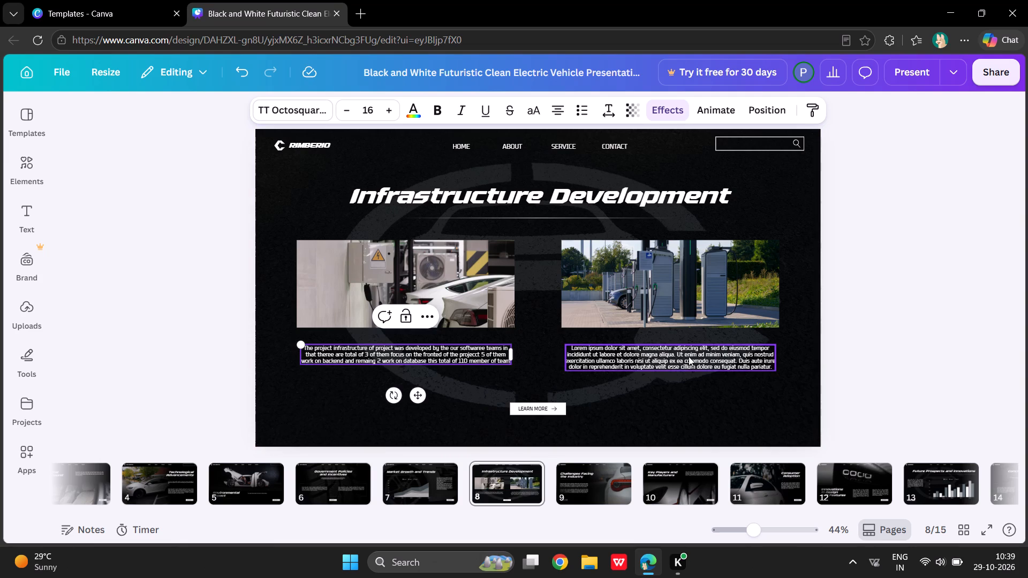
Replace the placeholder paragraph under the charging station image with "The project development of project was given to member".
double_click(689, 357)
key(BackSpace)
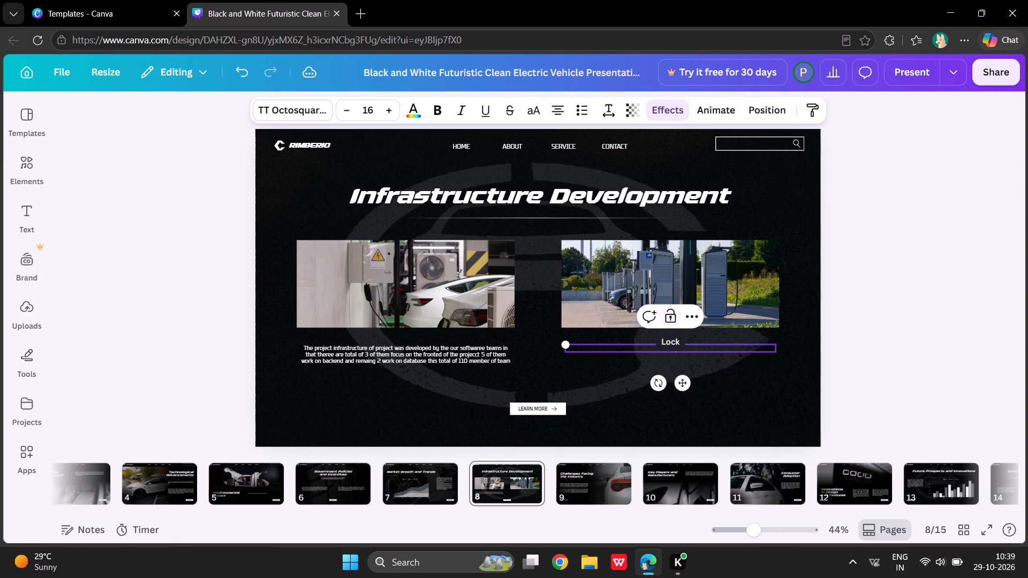
text(project develop)
text(ment)
key(space)
text(of project was given to member)
key(space)
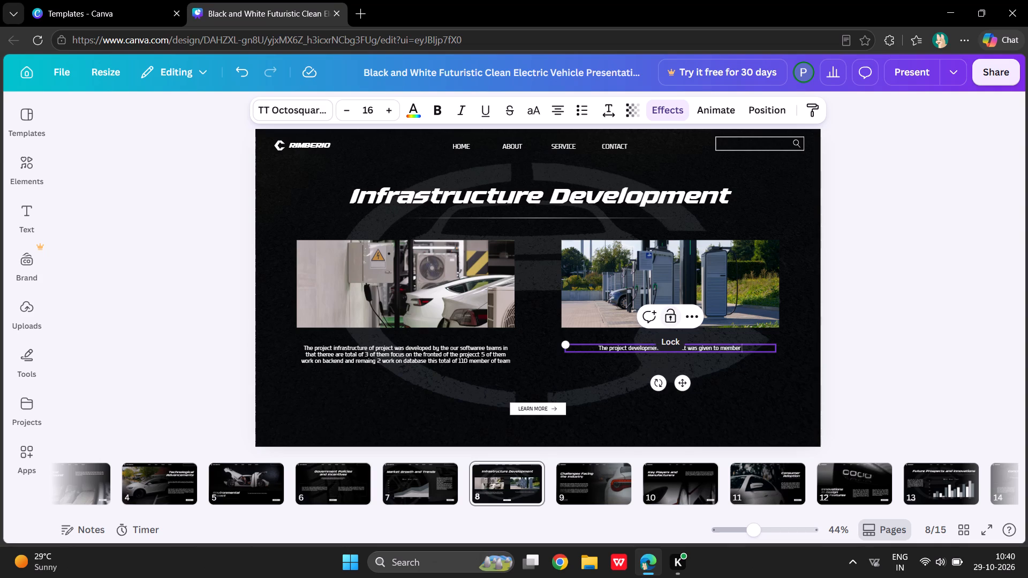
Continue the charging station paragraph with "for studing in wwhch detailded information of our projeet that which software we can use".
text(for studing in wwhch detaildd)
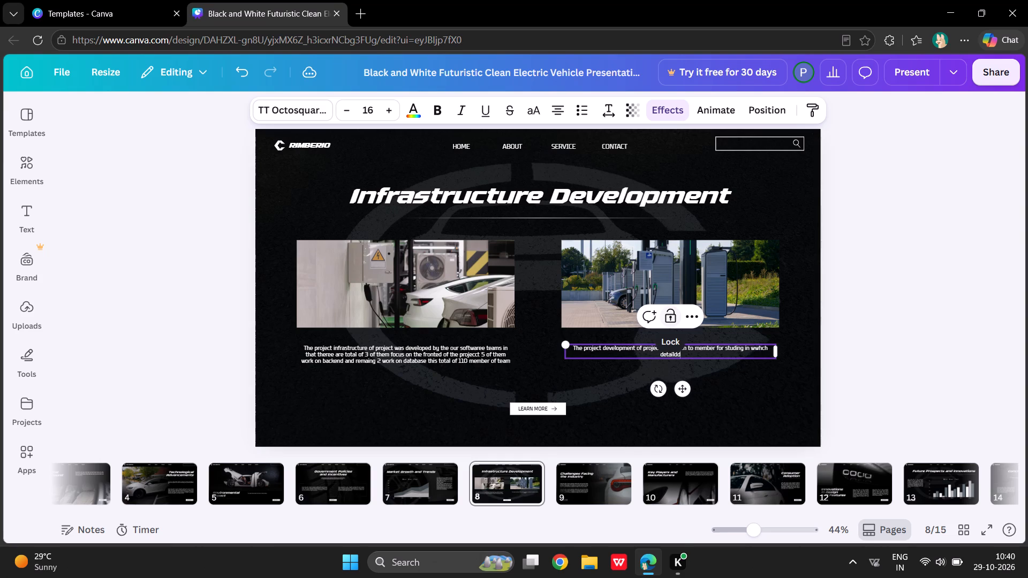
key(BackSpace)
text(ed information of)
key(space)
text(our projeet that which software we ca)
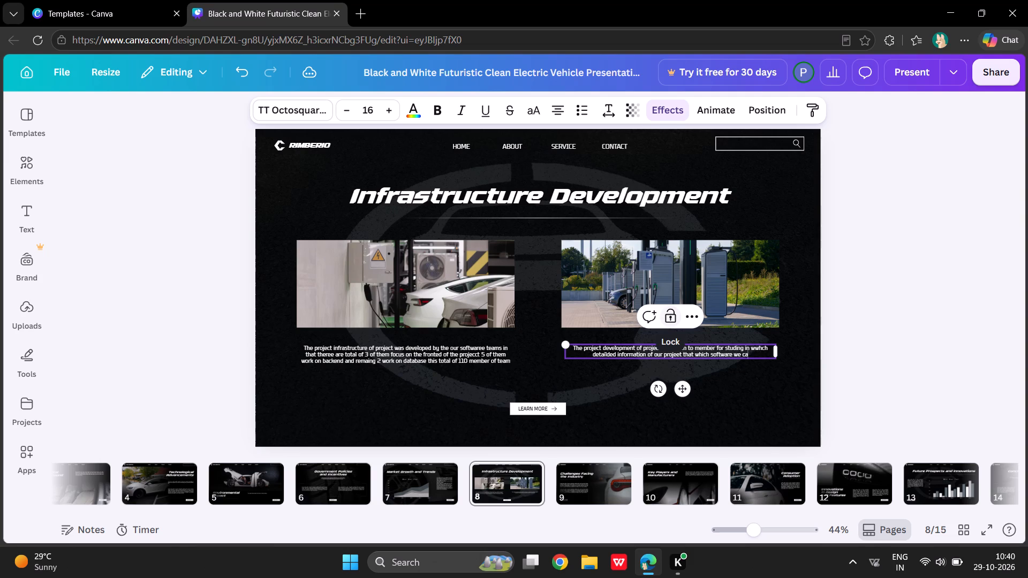
text(n)
key(space)
key(w)
key(BackSpace)
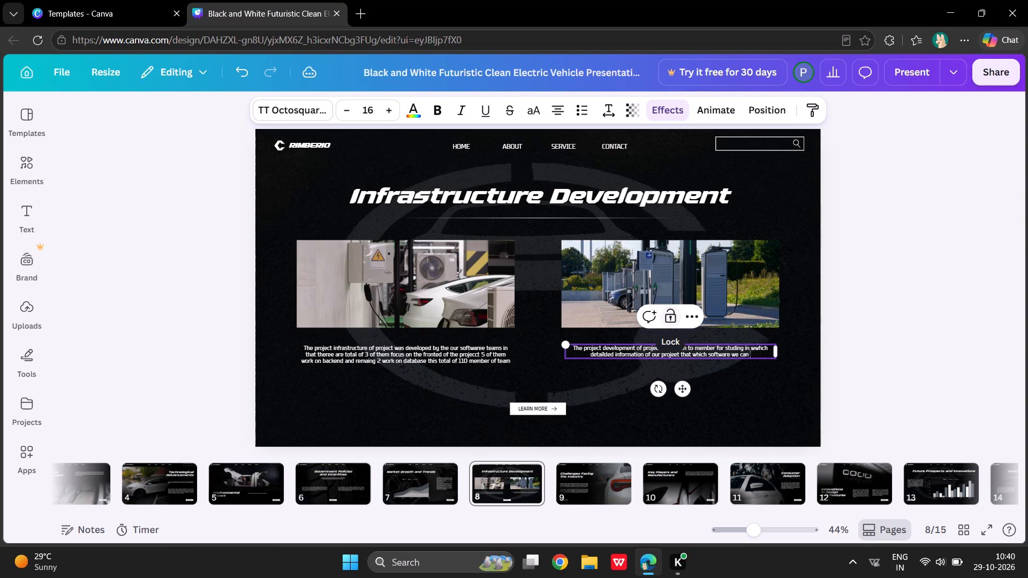
text(use)
key(space)
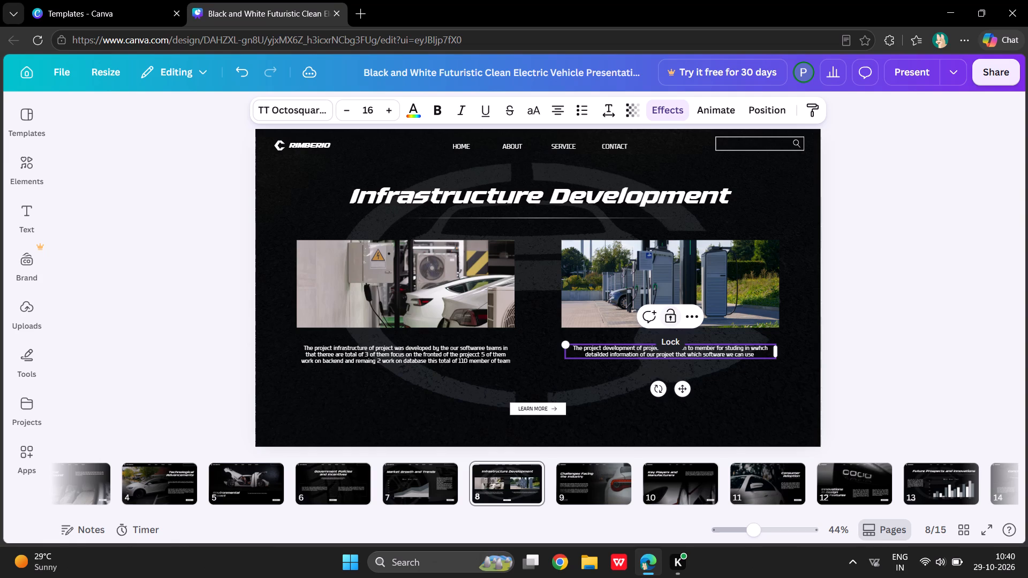
key(comma)
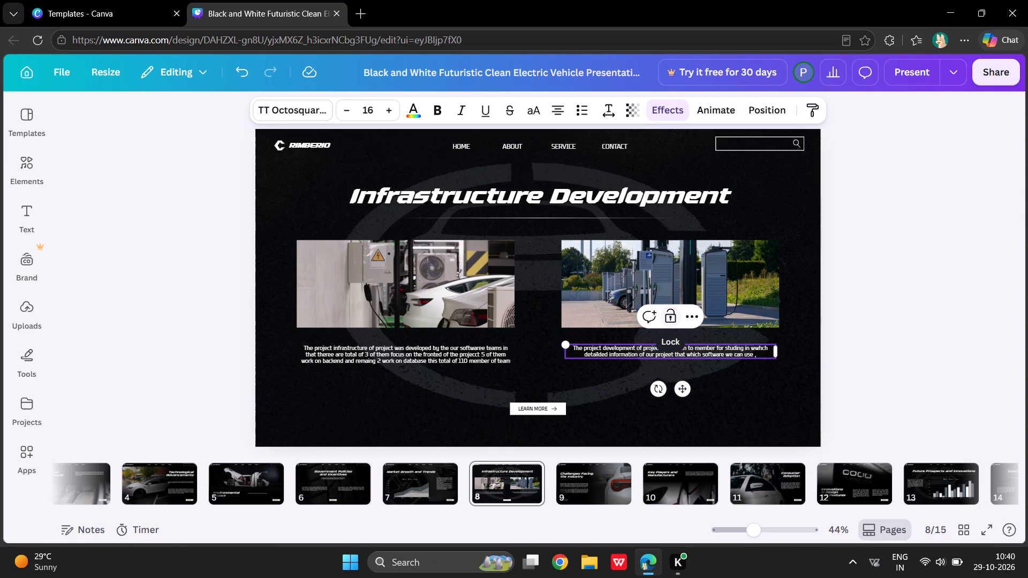
key(BackSpace)
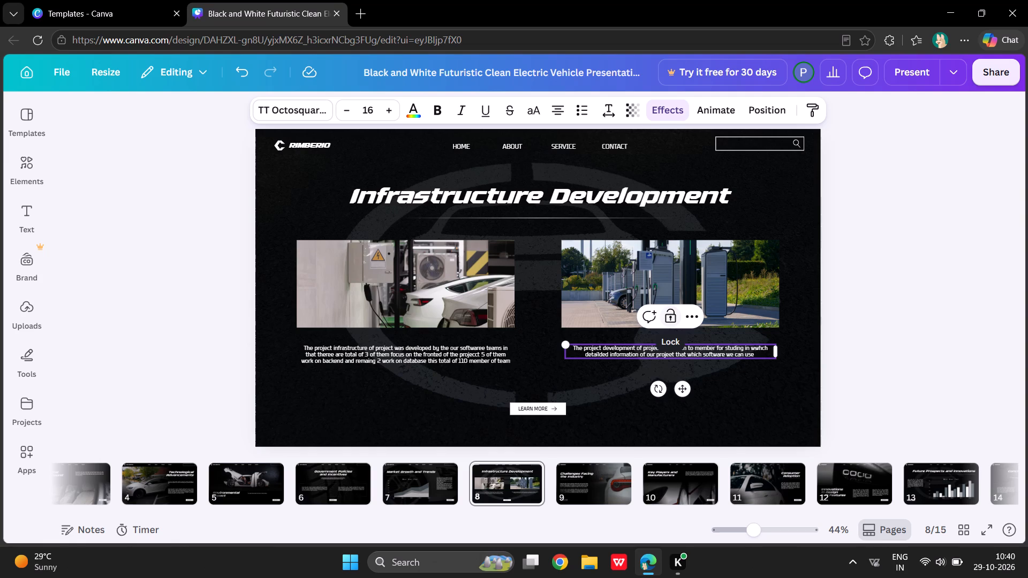
key(space)
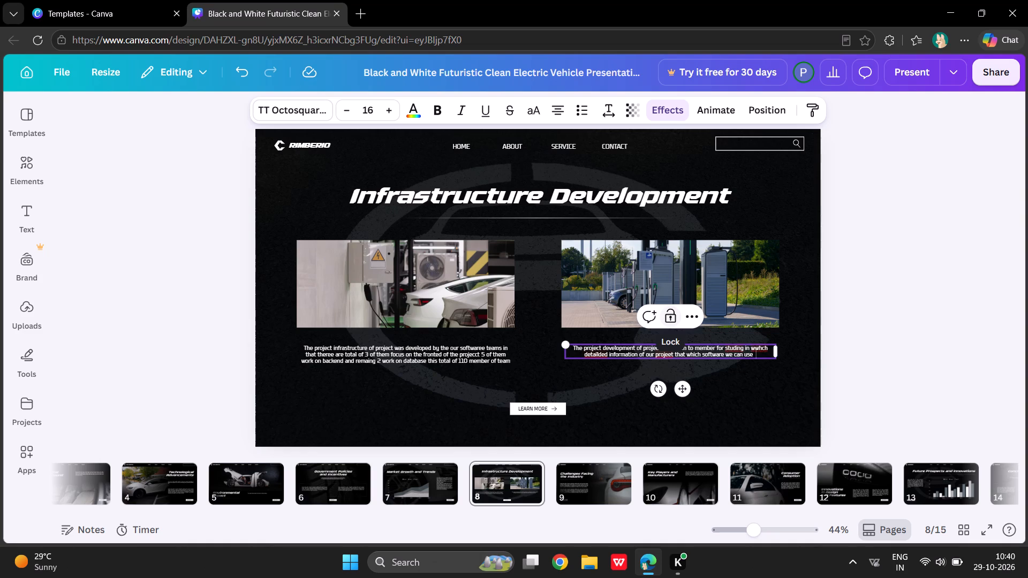
Add the text "such as:" on a new line of the charging station paragraph.
key(Return)
text(suv)
key(BackSpace)
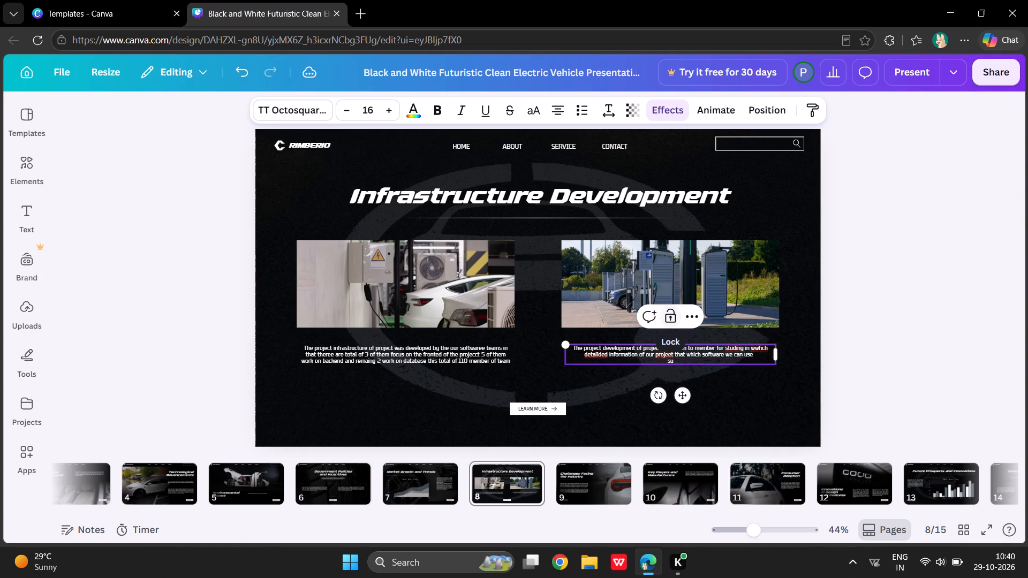
text(ch as)
key(shift+colon)
Add a line below "such as:" reading "For fronted we usse HTML,CSS,JAVASCRIPT".
key(Return)
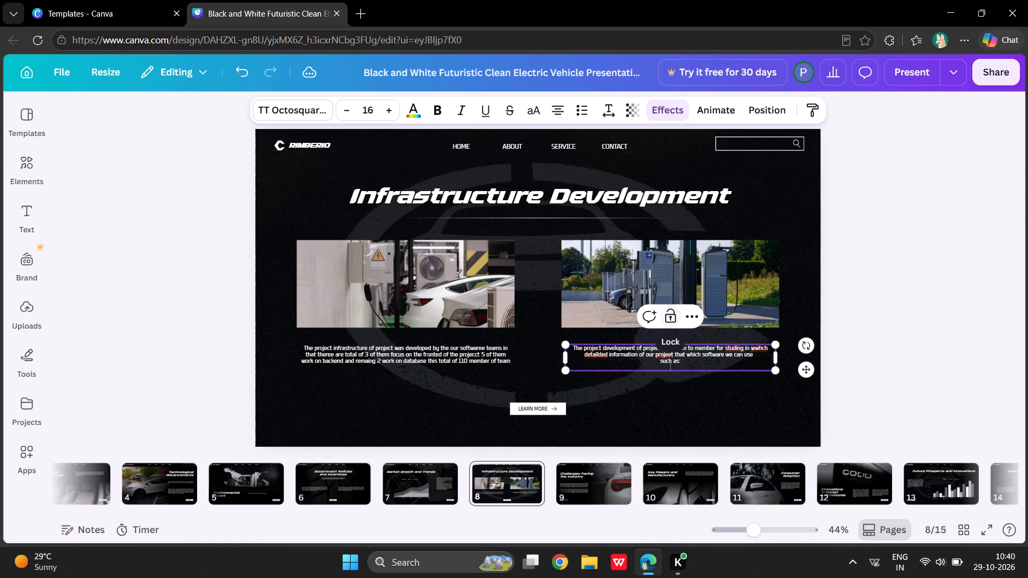
text(FOR)
key(space)
key(f)
key(BackSpace)
key(BackSpace)
key(BackSpace)
key(BackSpace)
text(or fronted w)
text(e usse)
key(space)
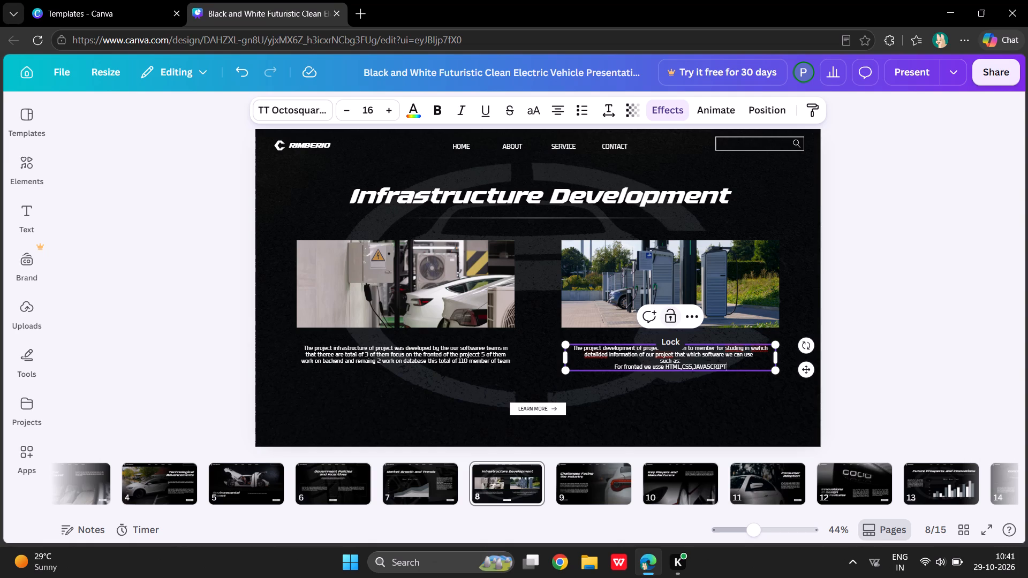
Add the line "For backend wee use NODE.JS" under the fronted line, followed by a new empty line.
key(Return)
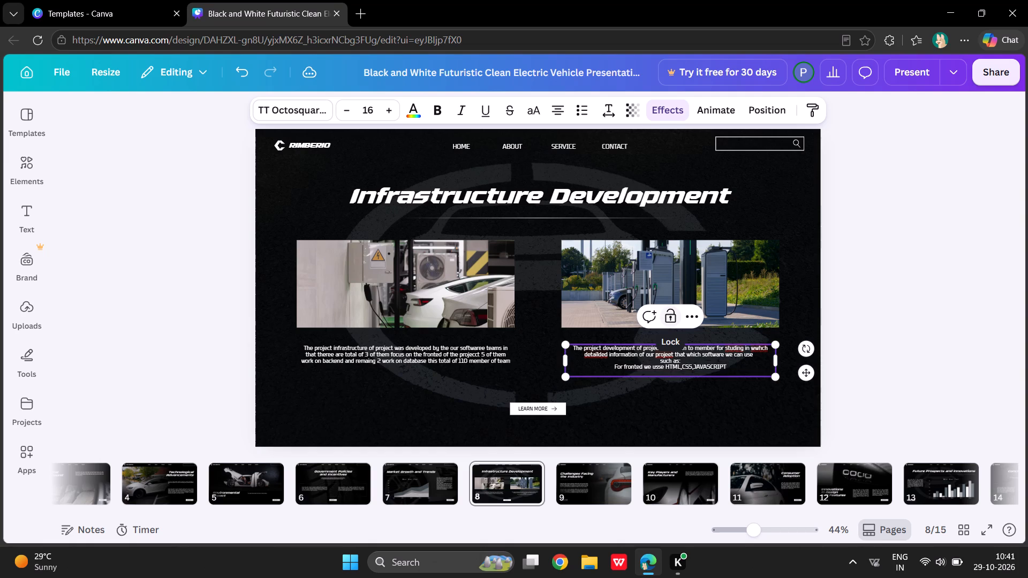
text(or bac)
text(kend wee use)
key(space)
text(NODE.JS)
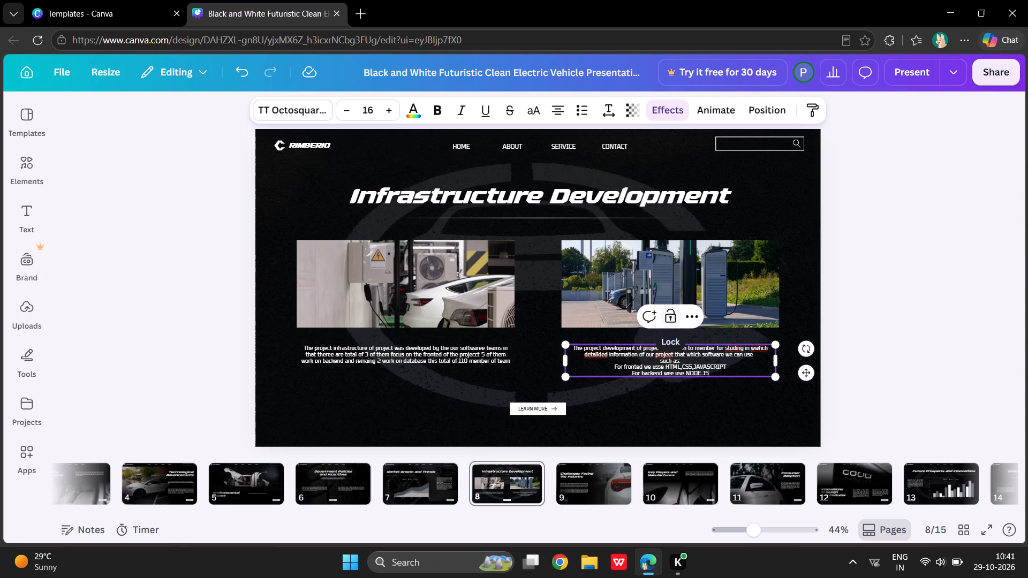
key(space)
key(Return)
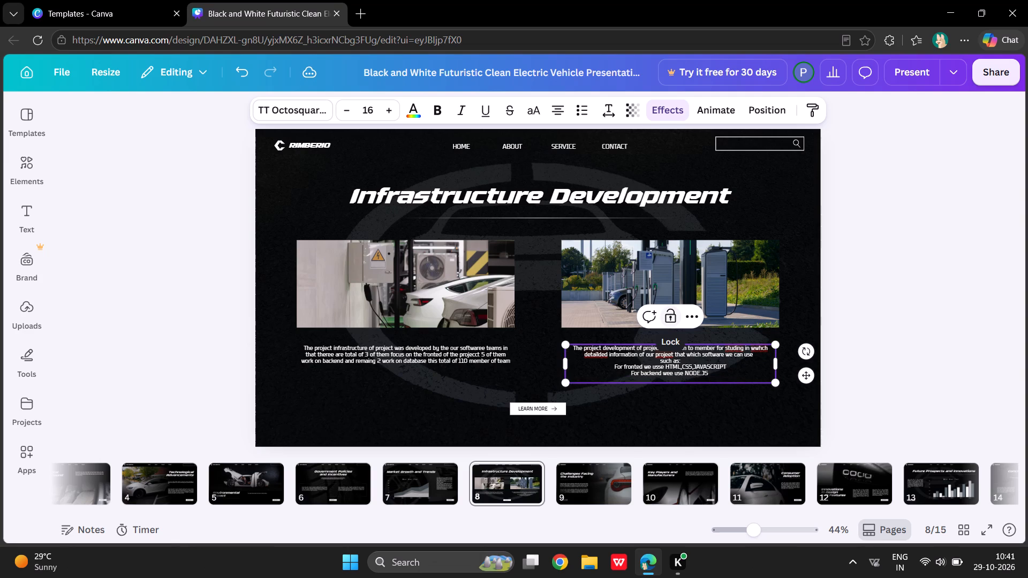
Complete the last line of the charging station paragraph so it reads "For database we use MONGODB".
text(or)
key(space)
text(dat)
text(abase)
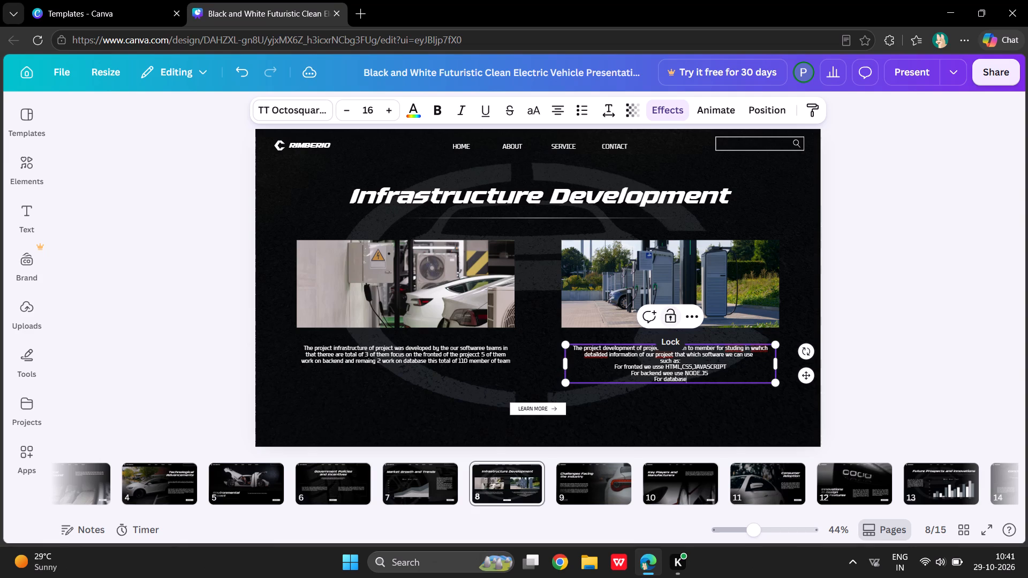
key(space)
text(we use)
key(space)
text(MONGO)
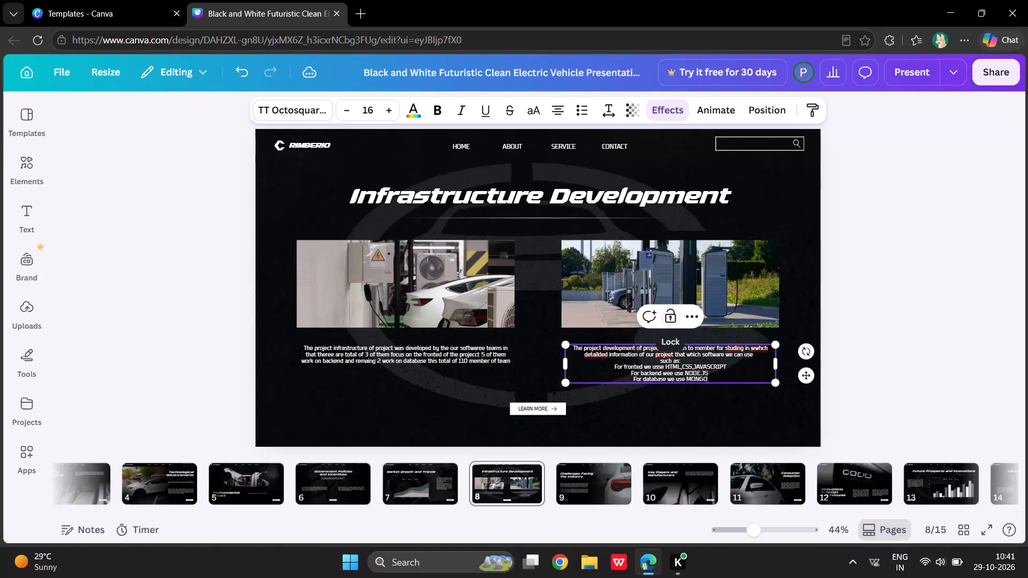
text(DB)
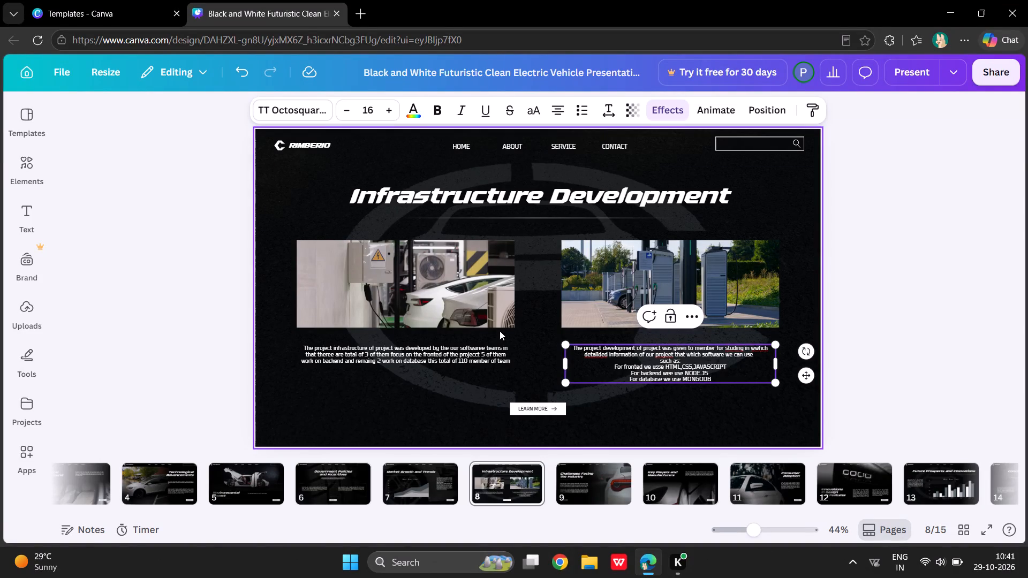
Replace the brand name RIMBERIO in the Infrastructure Development slide's header with "CAR RENTAL".
click(314, 143)
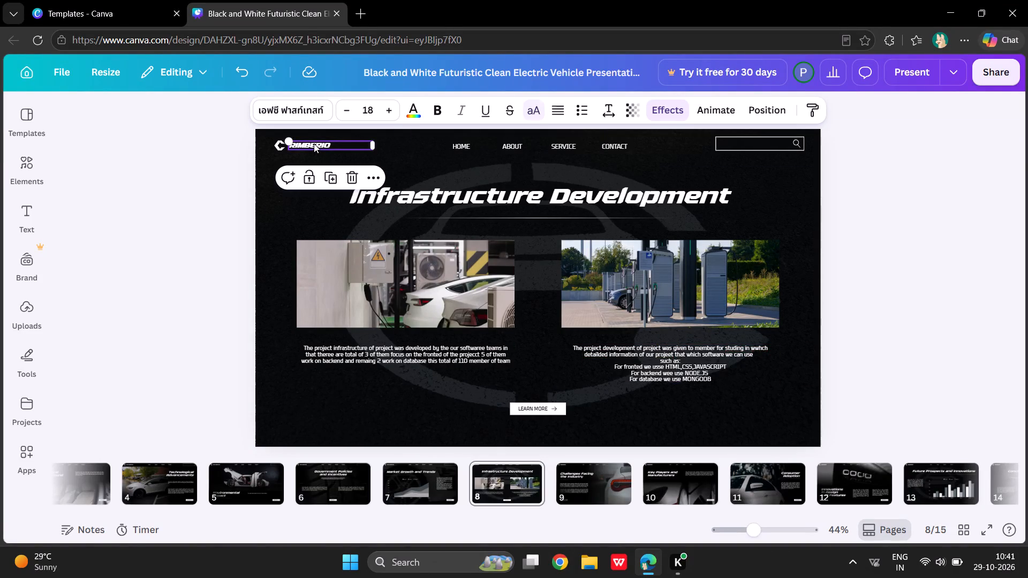
double_click(314, 143)
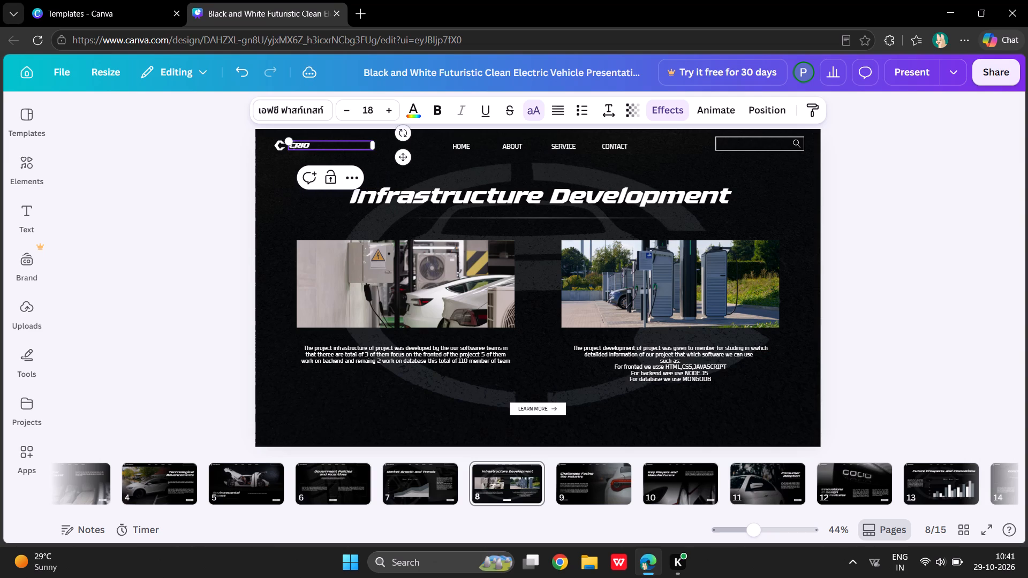
key(BackSpace)
key(BackSpace)
key(BackSpace)
key(Right)
key(Right)
key(Right)
key(Right)
key(BackSpace)
key(BackSpace)
key(BackSpace)
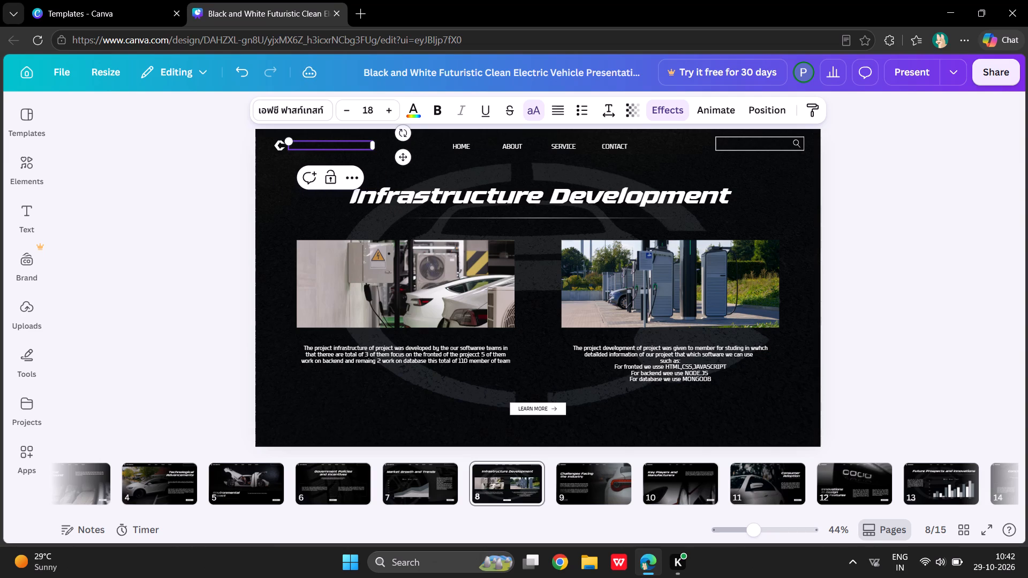
text(CAR RENAT)
key(BackSpace)
key(BackSpace)
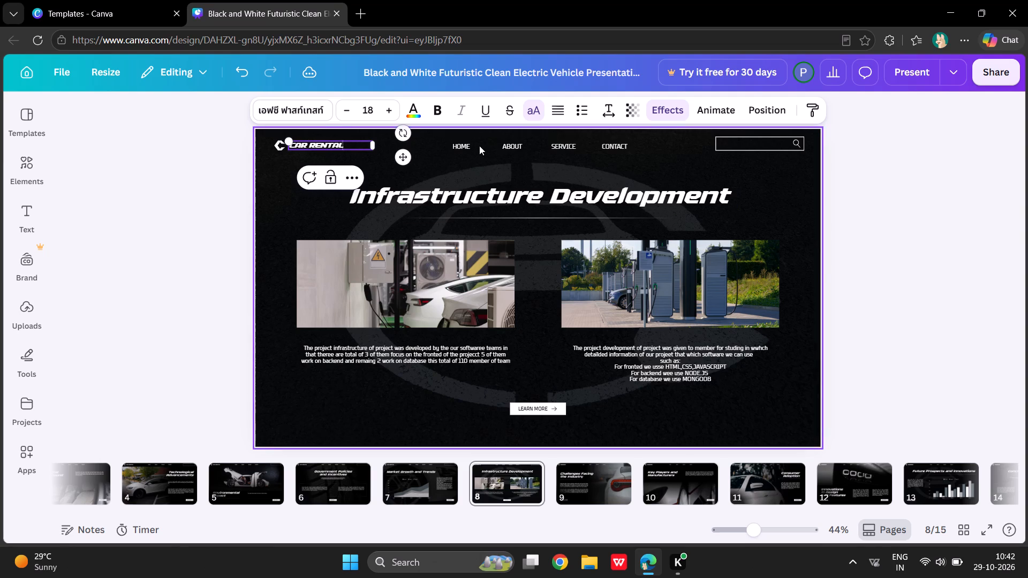
On slide 9, "Challenges Facing the Industry", replace the header brand name with "CAR RENTAL".
click(472, 145)
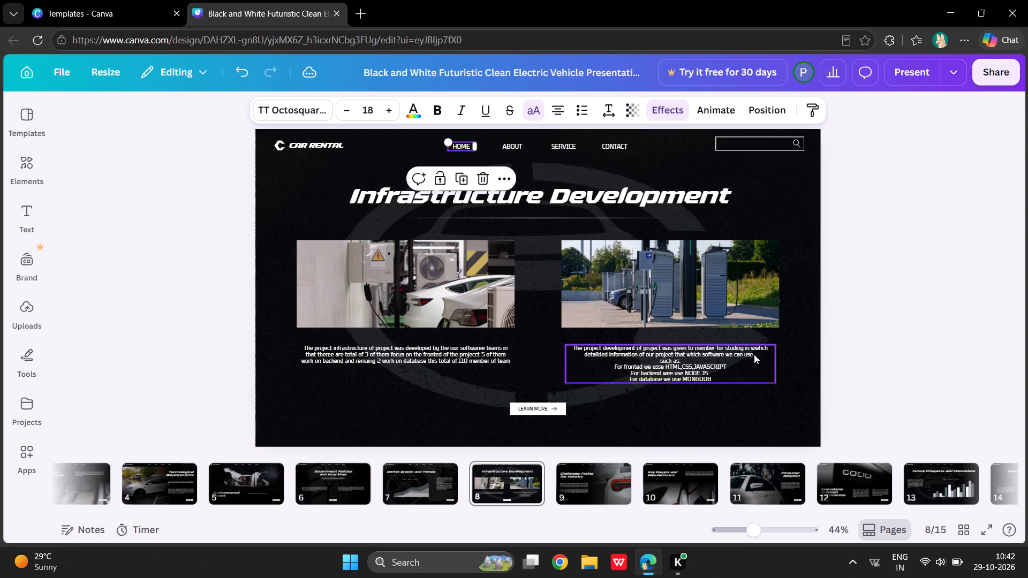
click(488, 497)
click(498, 474)
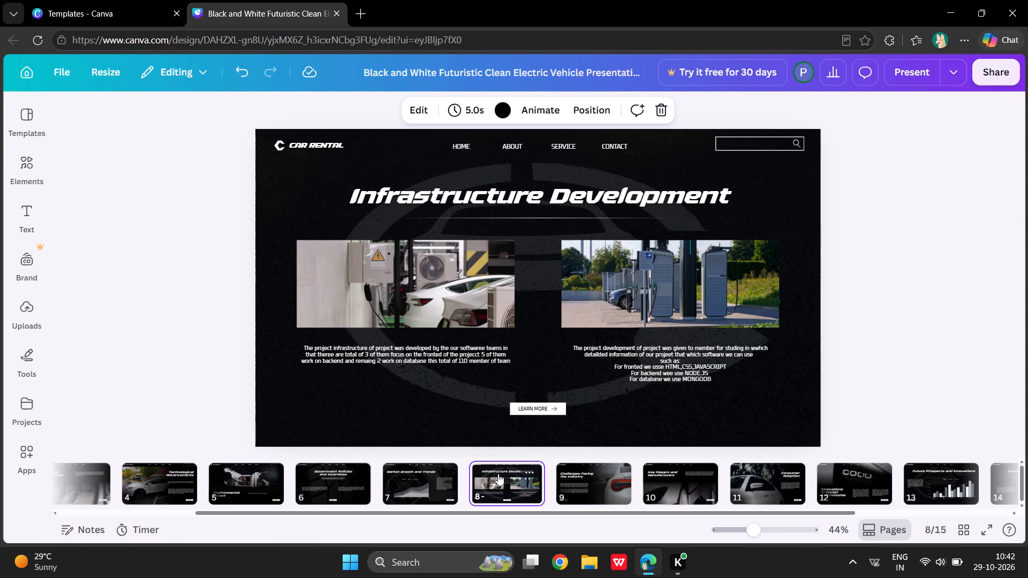
click(600, 502)
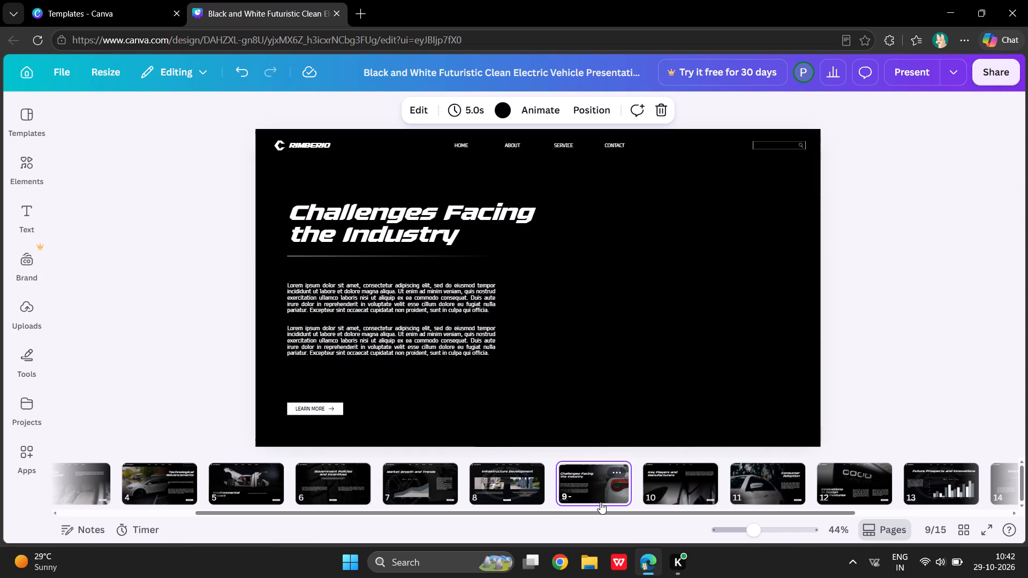
click(308, 150)
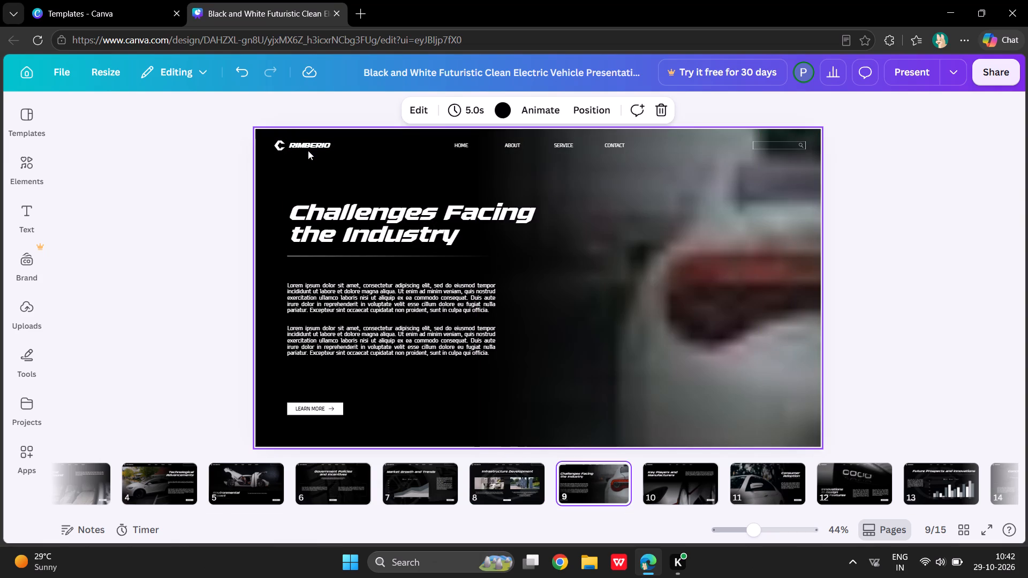
double_click(311, 148)
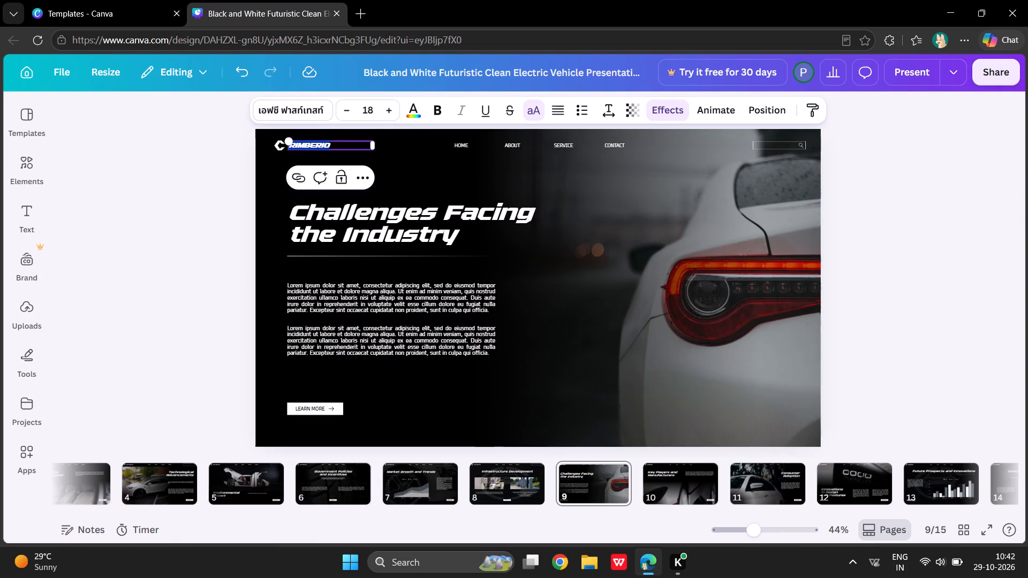
key(BackSpace)
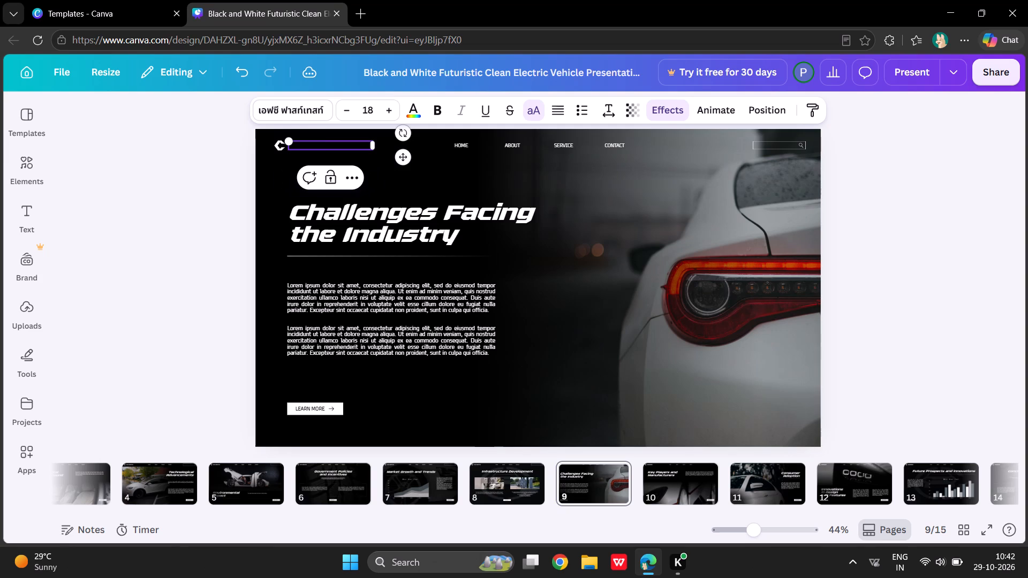
text(CAR RENTAL)
key(space)
Set the font size of slide 9's HOME, ABOUT and SERVICE header labels to 18.
click(462, 141)
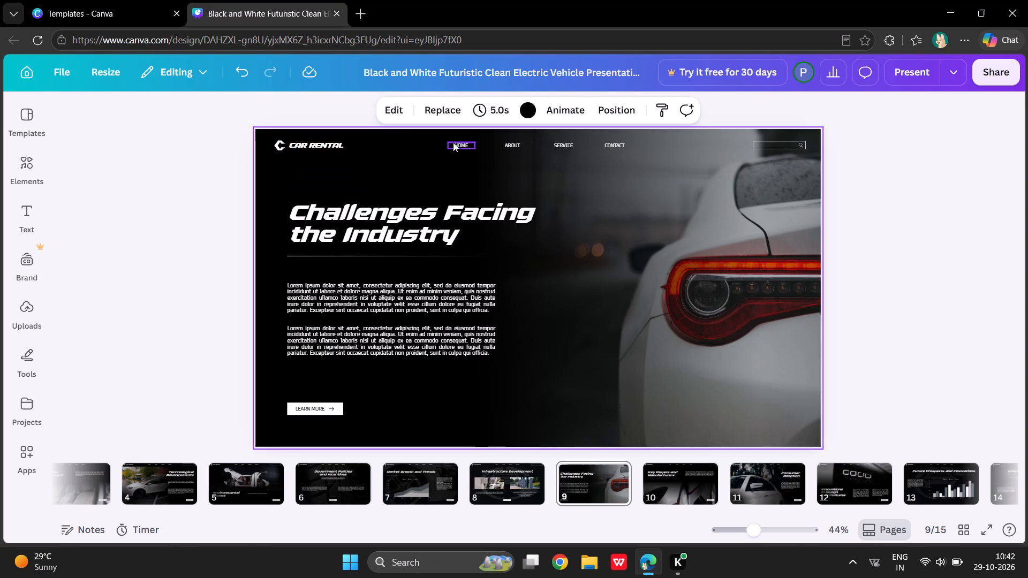
click(458, 142)
triple_click(390, 113)
click(390, 113)
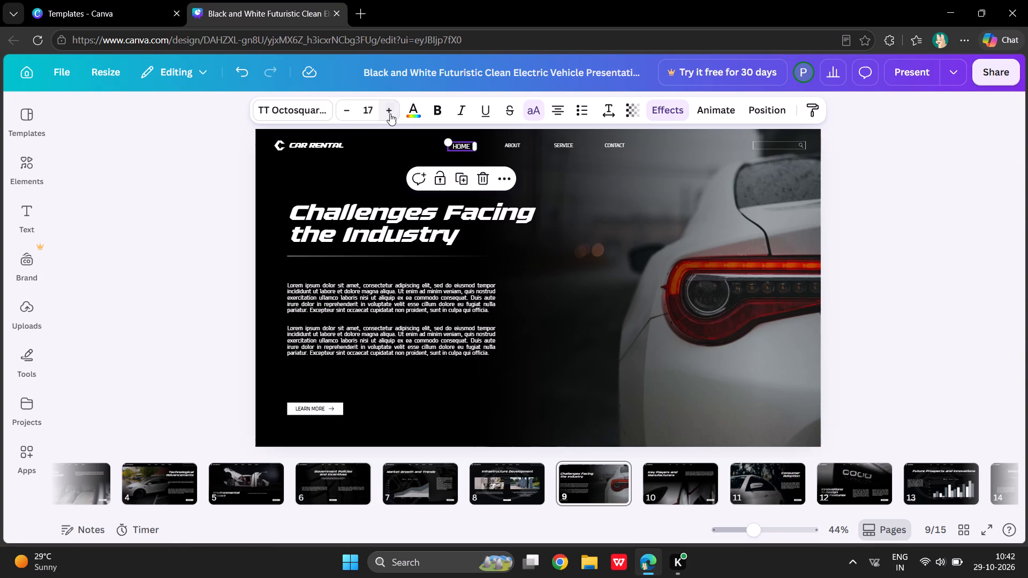
click(390, 113)
click(343, 109)
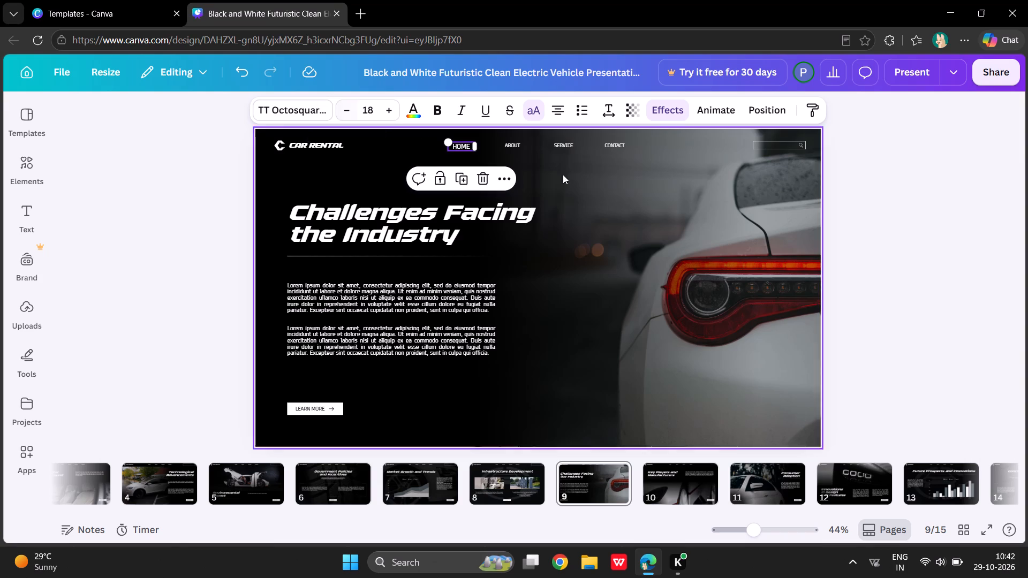
click(515, 146)
triple_click(389, 105)
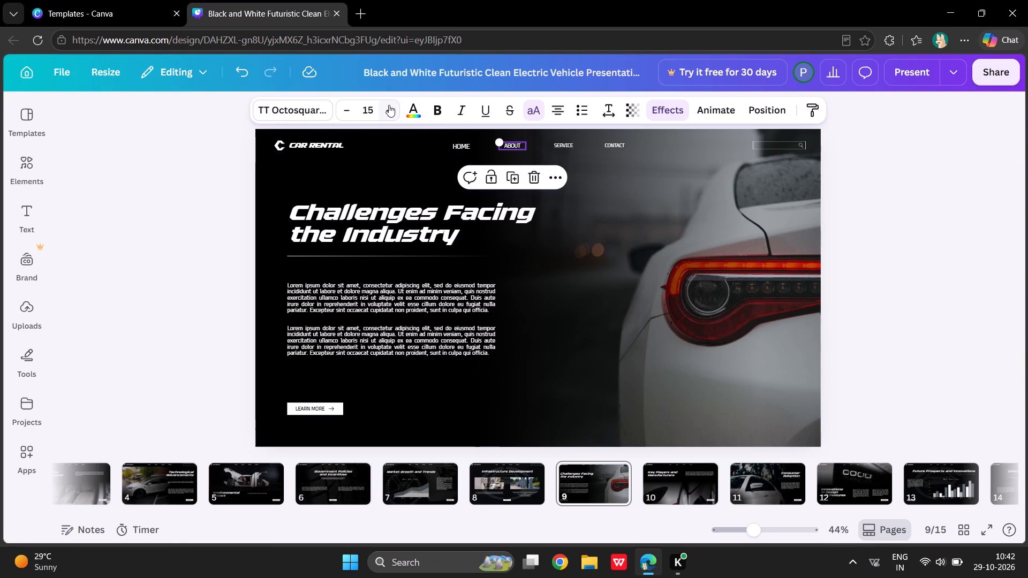
click(389, 105)
click(572, 146)
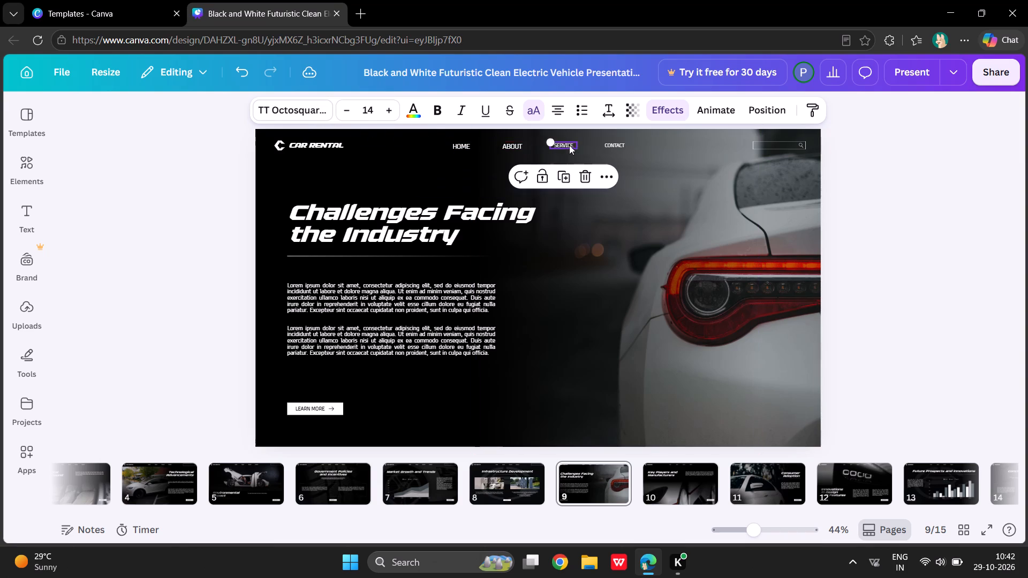
triple_click(390, 107)
click(390, 107)
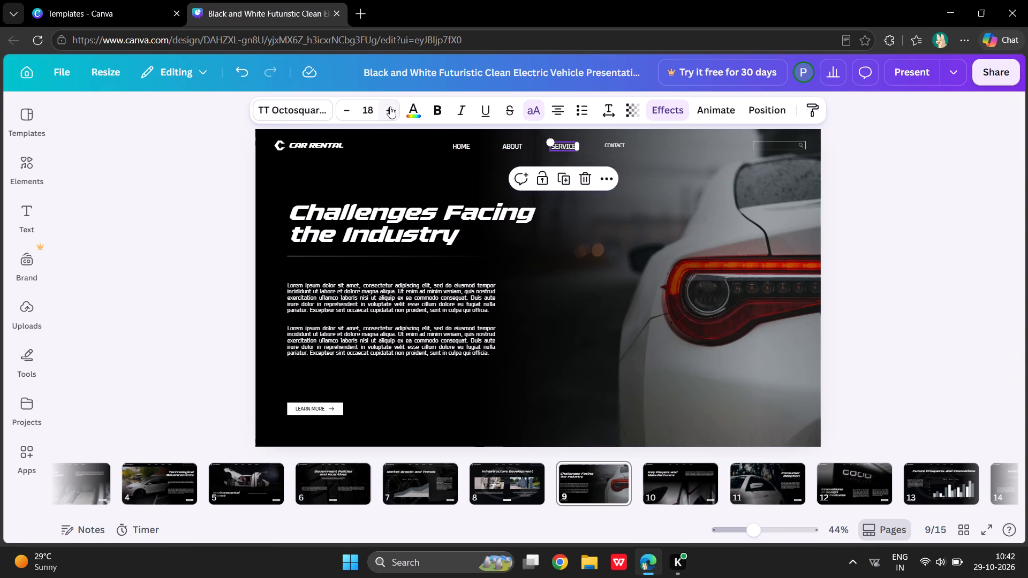
Increase the font size of slide 9's CONTACT header label to 16.
click(620, 144)
click(389, 105)
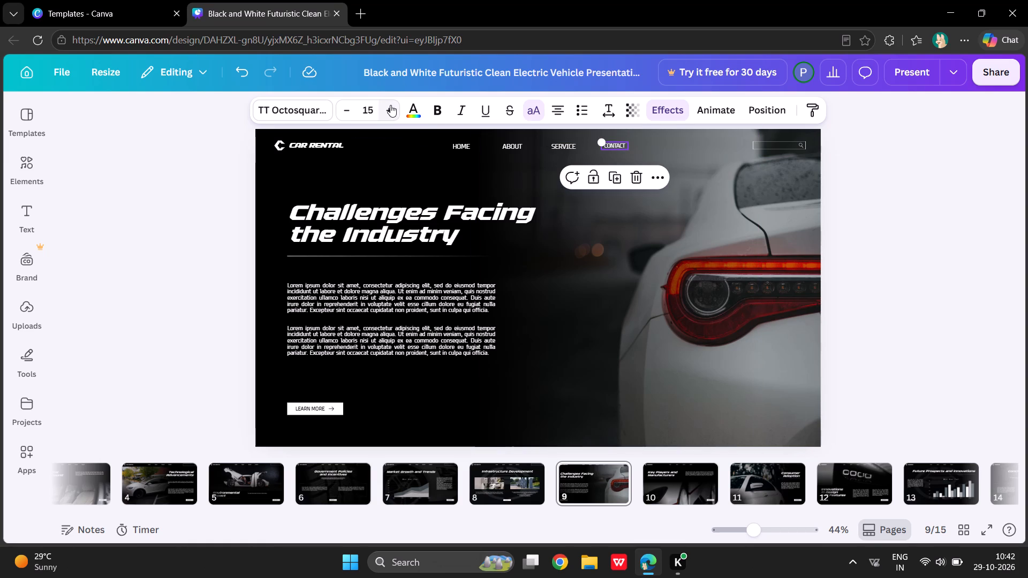
click(390, 105)
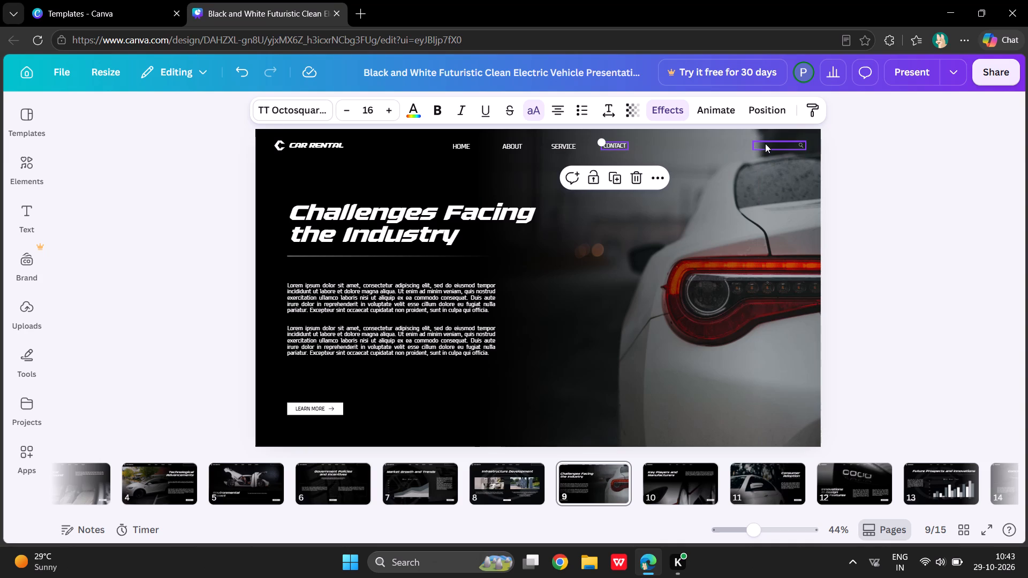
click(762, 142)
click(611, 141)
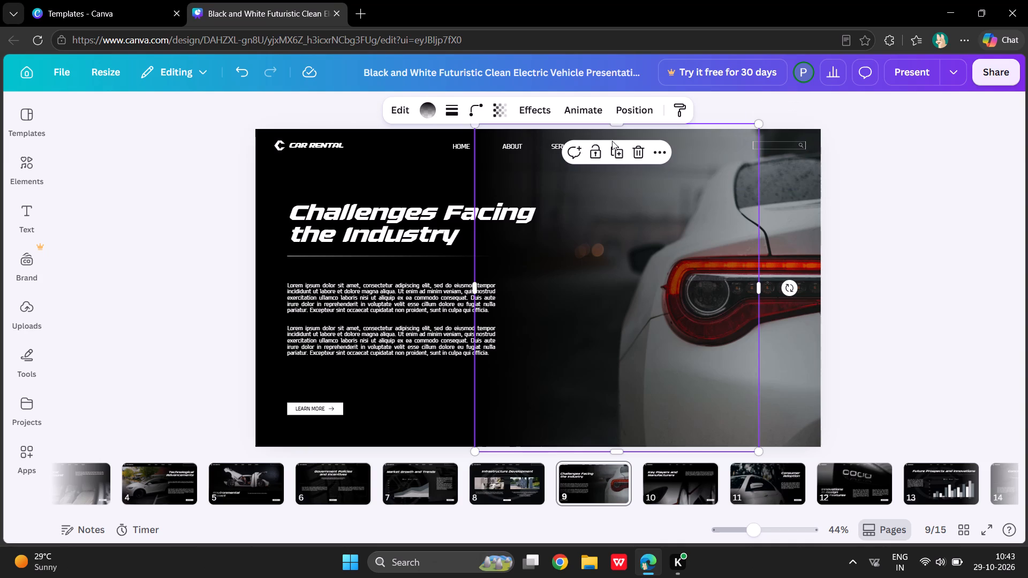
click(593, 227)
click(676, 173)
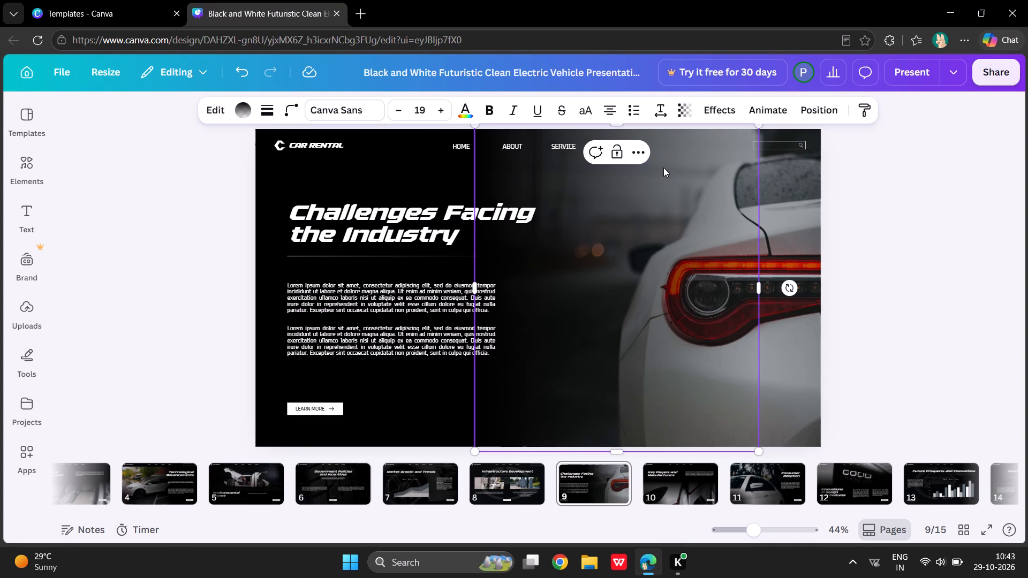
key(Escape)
Set the CONTACT header label's font size to 18 to match the other navigation labels.
click(611, 142)
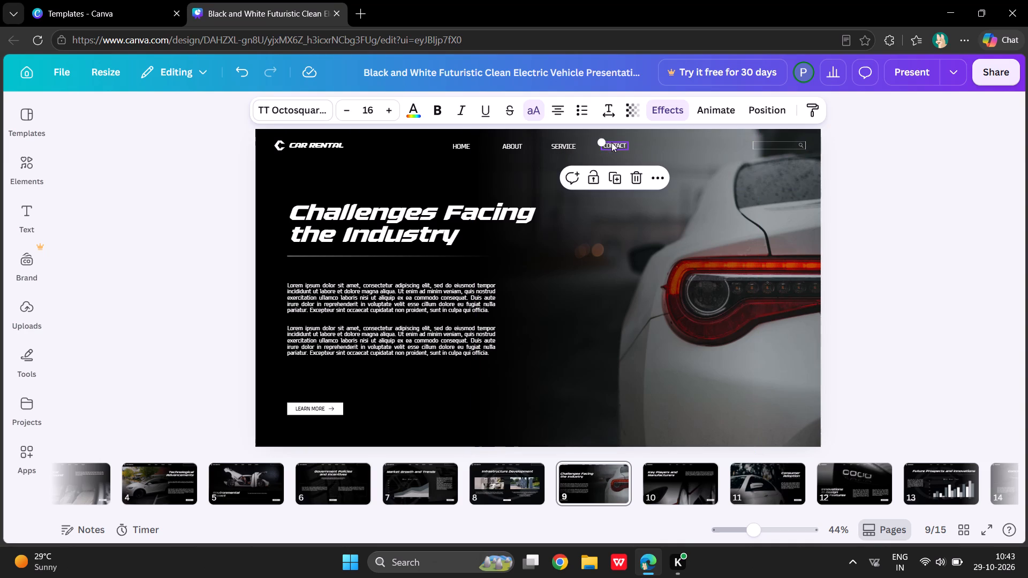
double_click(394, 109)
click(394, 110)
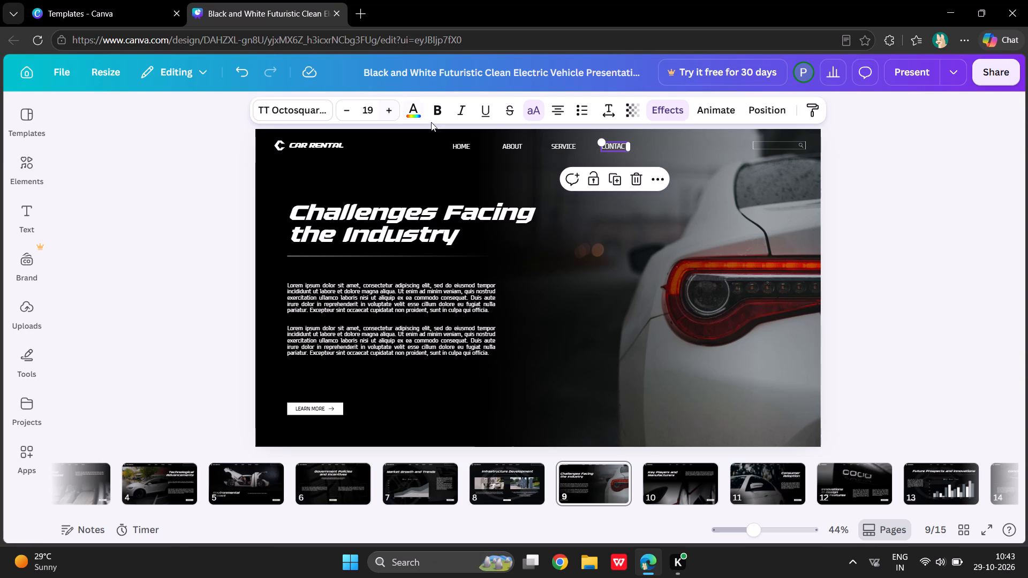
click(339, 111)
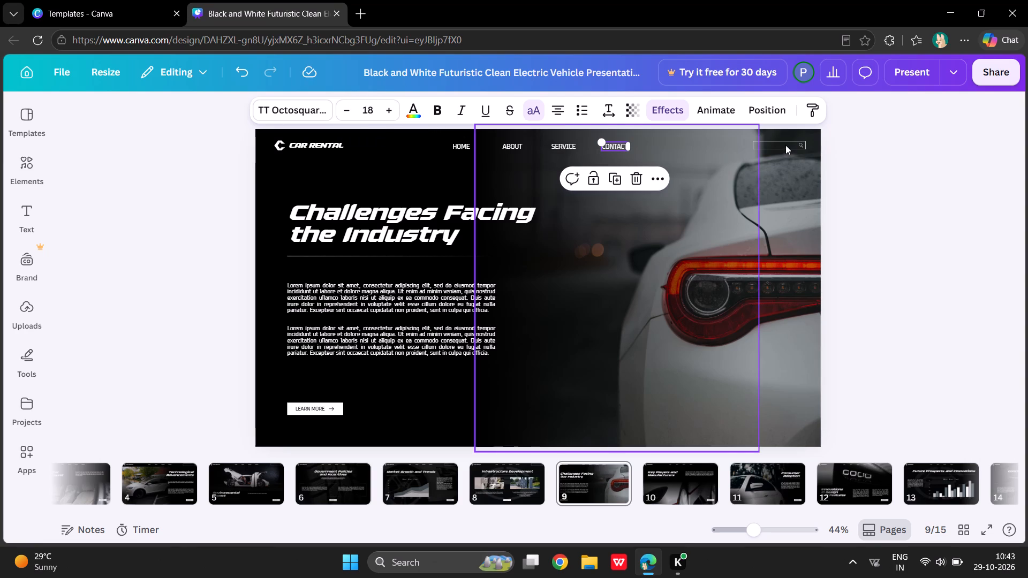
Enlarge the search bar in slide 9's header to about 305 by 48, extending it toward the CONTACT label.
click(785, 144)
drag(753, 151, 721, 151)
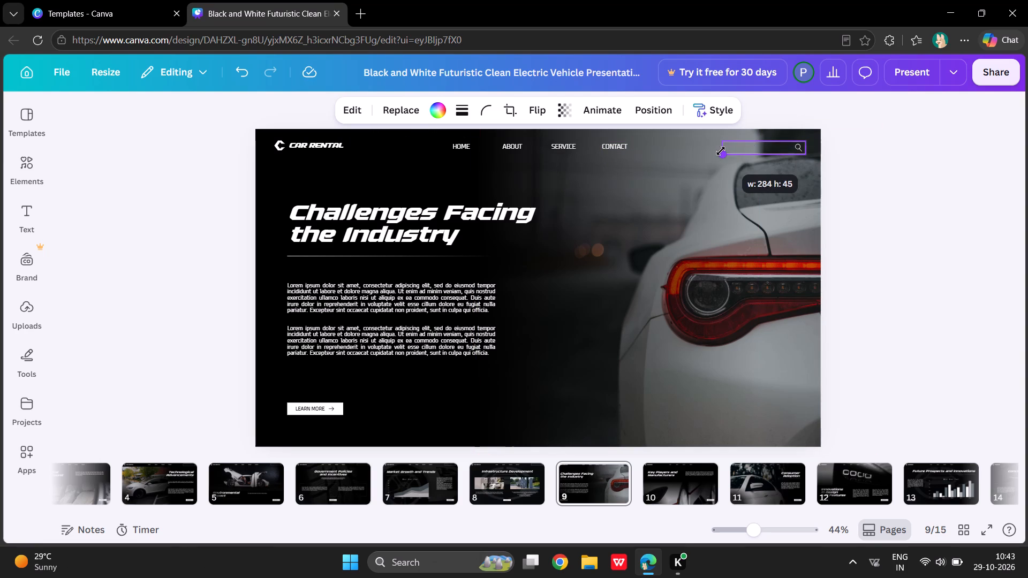
drag(721, 151, 715, 153)
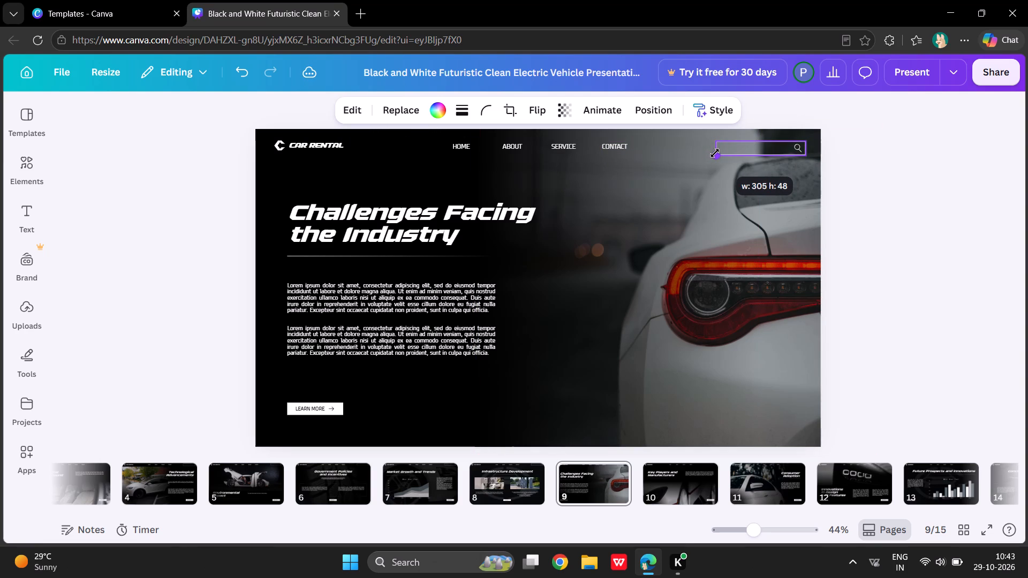
drag(715, 153, 715, 153)
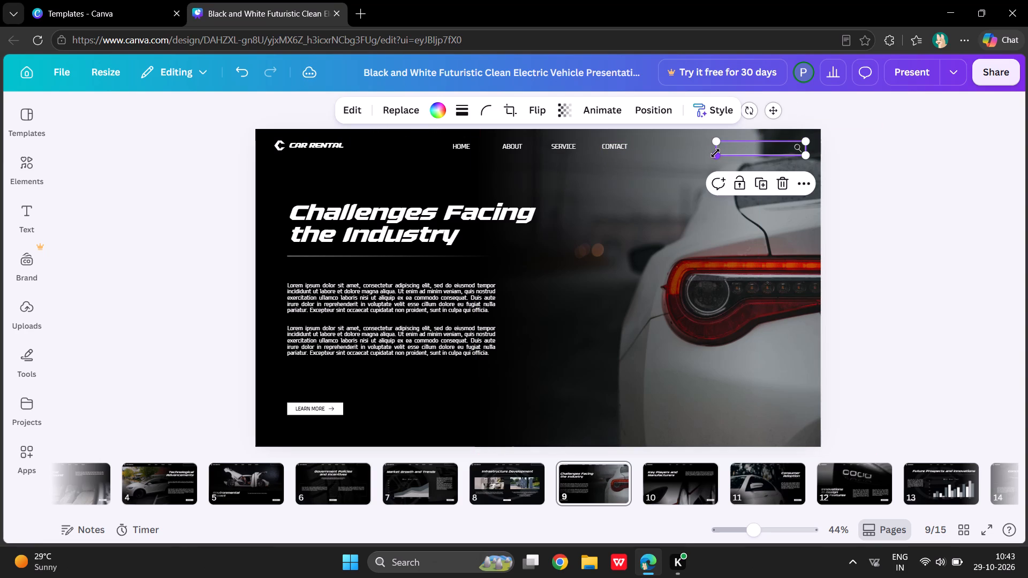
Move slide 9's header search bar slightly upward, closer in line with the navigation labels.
drag(757, 150, 755, 145)
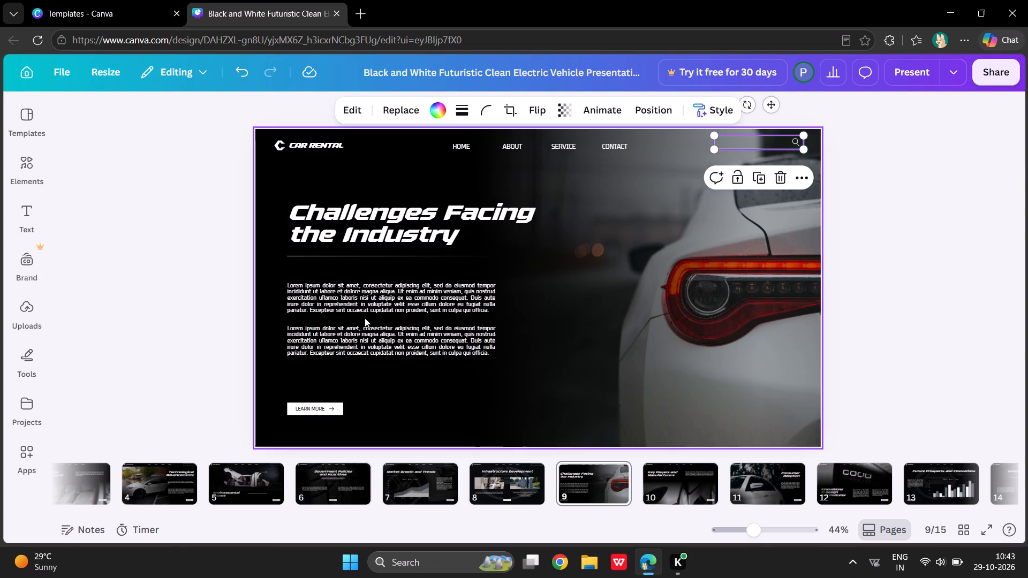
Replace slide 9's first placeholder paragraph with text starting "Wee have faces we much challengs".
click(365, 347)
click(303, 294)
triple_click(306, 295)
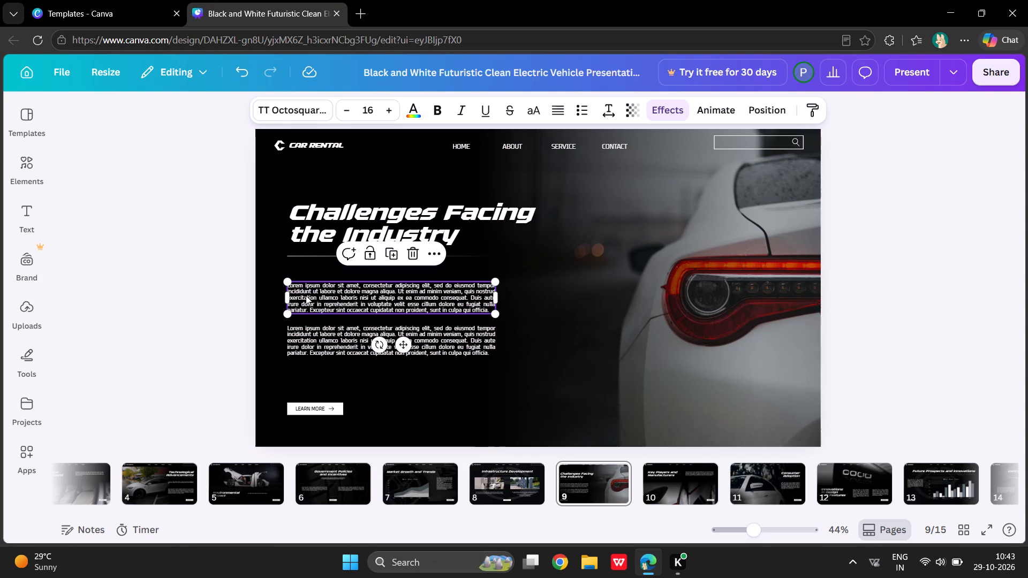
click(306, 295)
key(BackSpace)
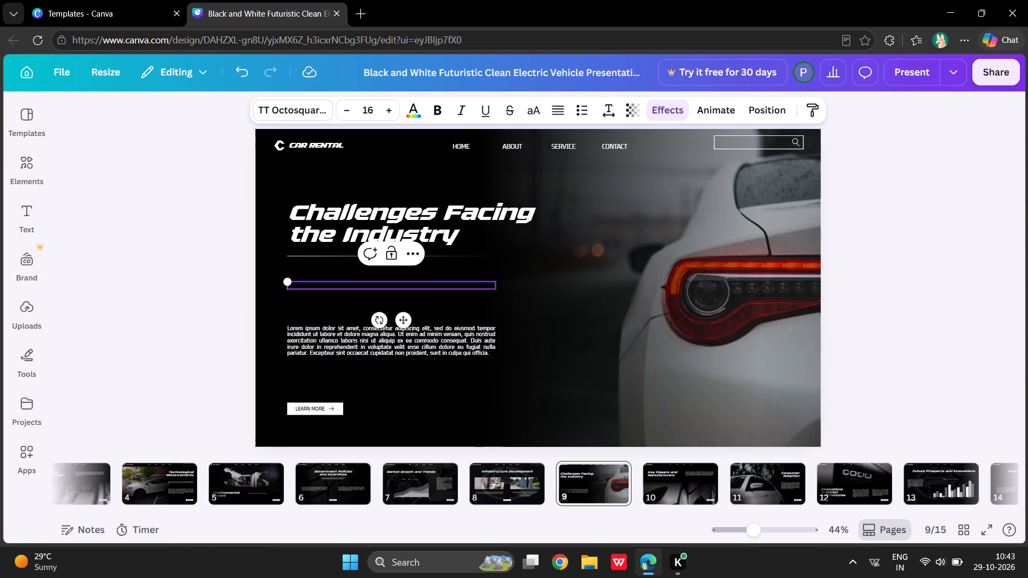
key(w)
text(E HAVE)
key(BackSpace)
key(BackSpace)
key(BackSpace)
key(BackSpace)
key(BackSpace)
key(BackSpace)
text(ee have faces we h)
key(BackSpace)
text(much)
key(space)
text(cha)
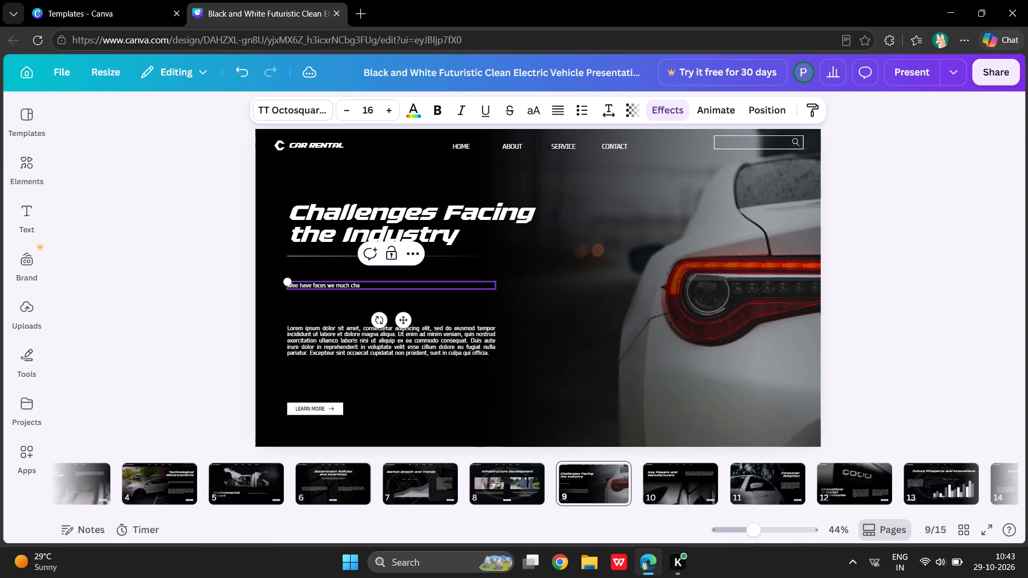
text(llengs)
key(space)
Continue slide 9's first paragraph with "because of the fake user login".
text(beac)
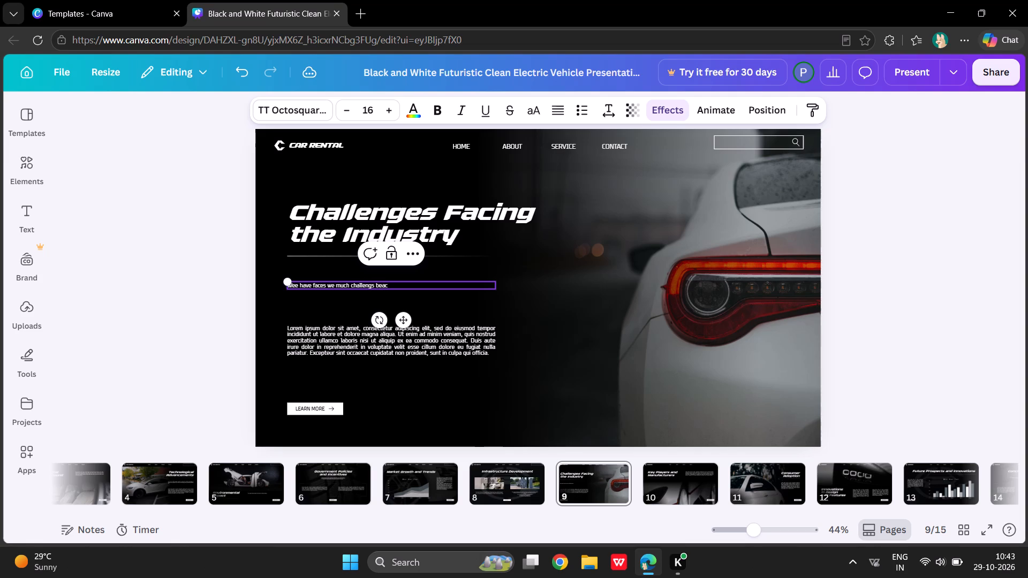
key(BackSpace)
key(BackSpace)
text(cause of te)
key(BackSpace)
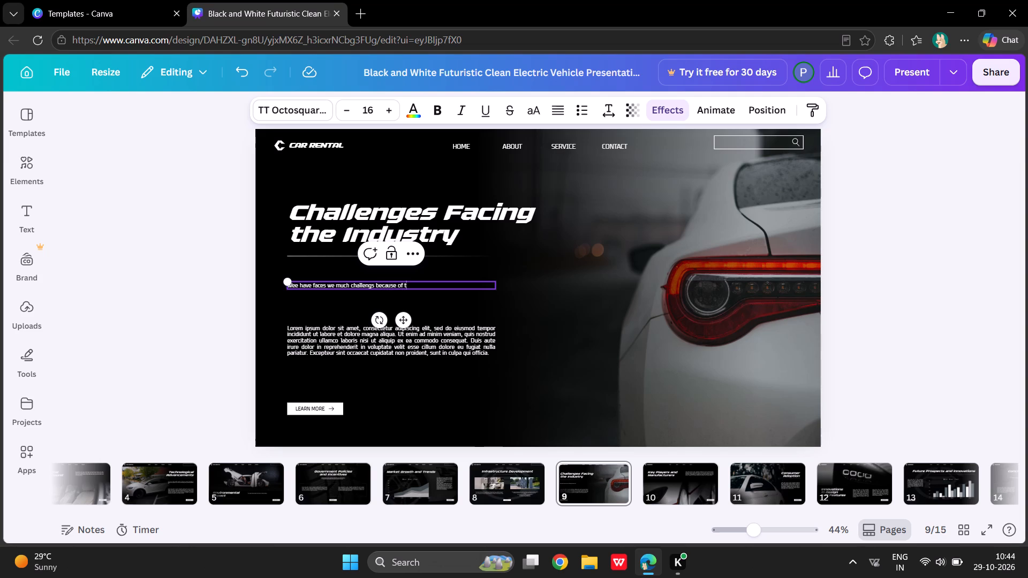
text(he)
key(space)
text(me)
key(space)
key(BackSpace)
key(BackSpace)
key(BackSpace)
text(fake user login)
key(space)
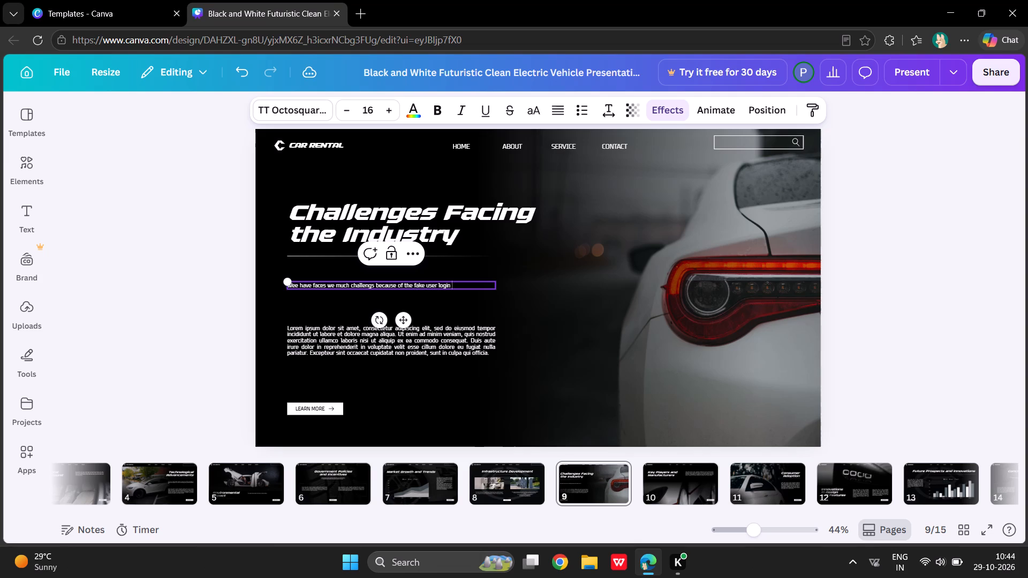
Add "wee have to work more on the api that helip are project" to slide 9's first paragraph.
text(wee hav)
key(space)
key(BackSpace)
text(e to work more on the)
key(space)
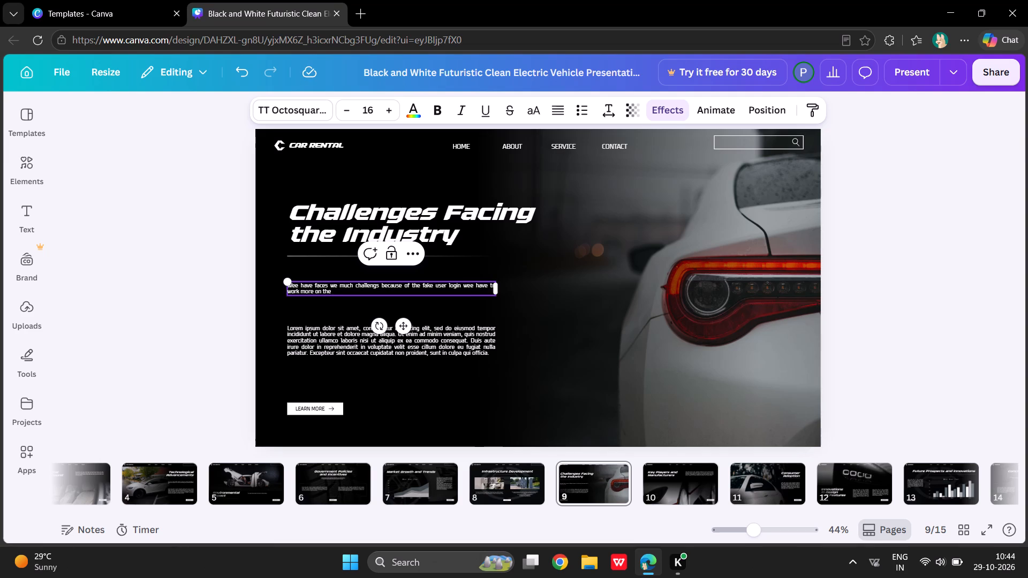
text(api tht)
key(BackSpace)
text(at)
key(space)
text(hel)
text(ip)
key(space)
text(are project)
key(space)
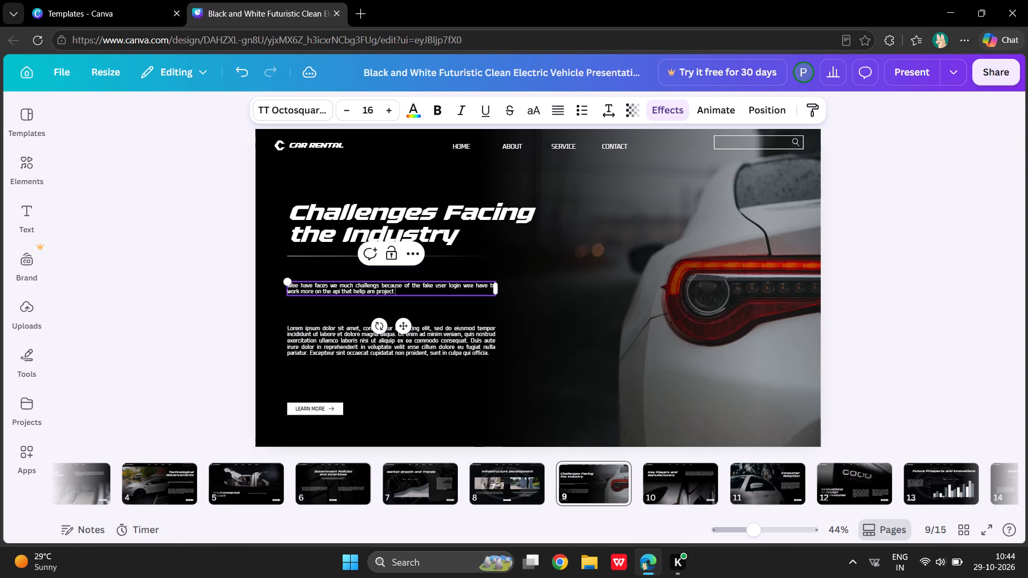
Continue slide 9's first paragraph with "to protect from the fake user which can harm are website".
text(to protect)
key(space)
text(froj)
key(space)
key(BackSpace)
key(BackSpace)
text(m the fake user which can harm are web)
key(s)
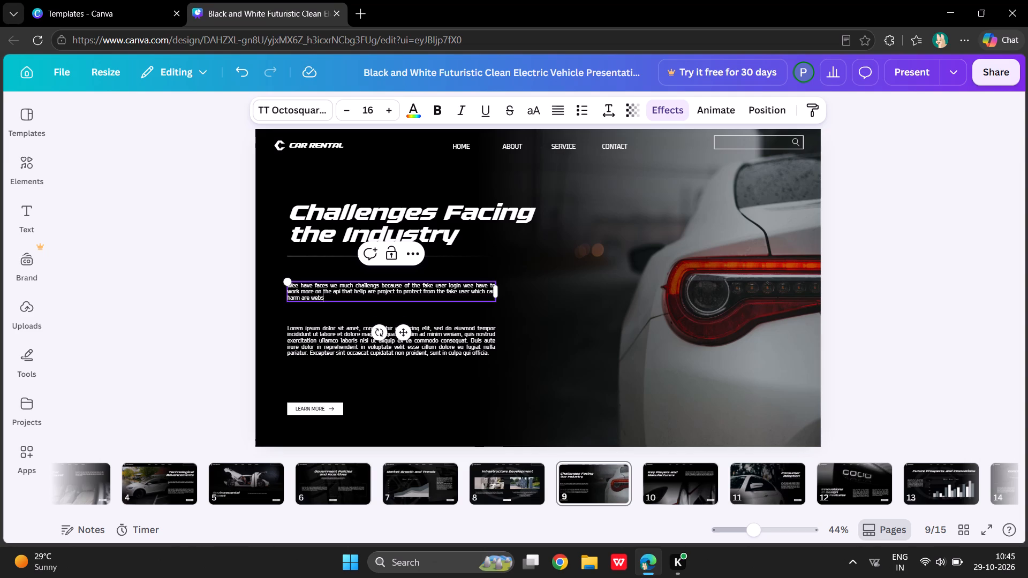
text(ite)
End slide 9's first paragraph with "are most of team work on the authentication".
click(342, 298)
key(space)
text(are most o)
key(space)
key(BackSpace)
text(f te)
text(am)
key(space)
text(work on the)
key(space)
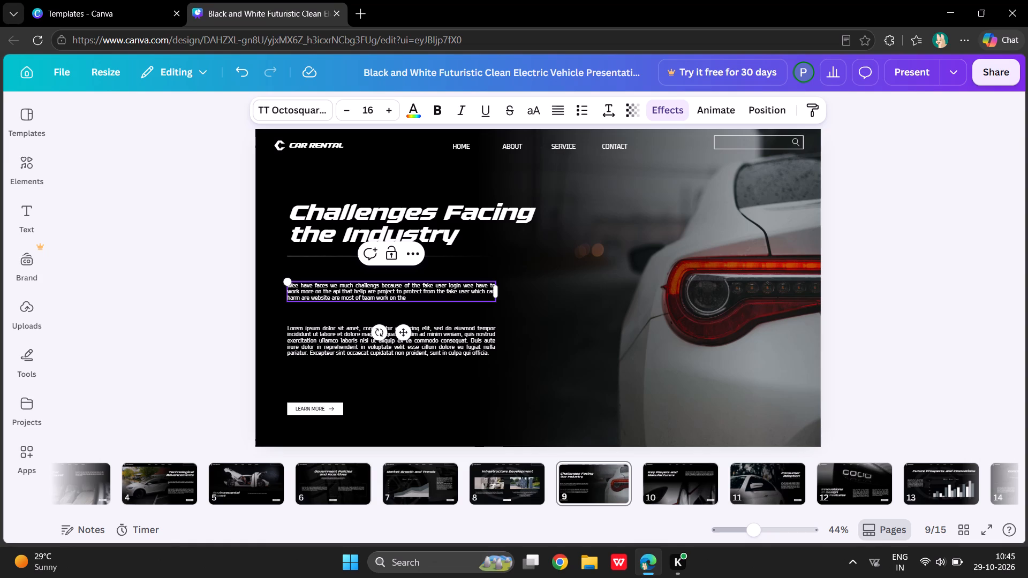
text(authen)
text(tication)
key(space)
On slide 10, replace the RIMBERIO logo text in the header with "CAR RENTAL".
click(699, 491)
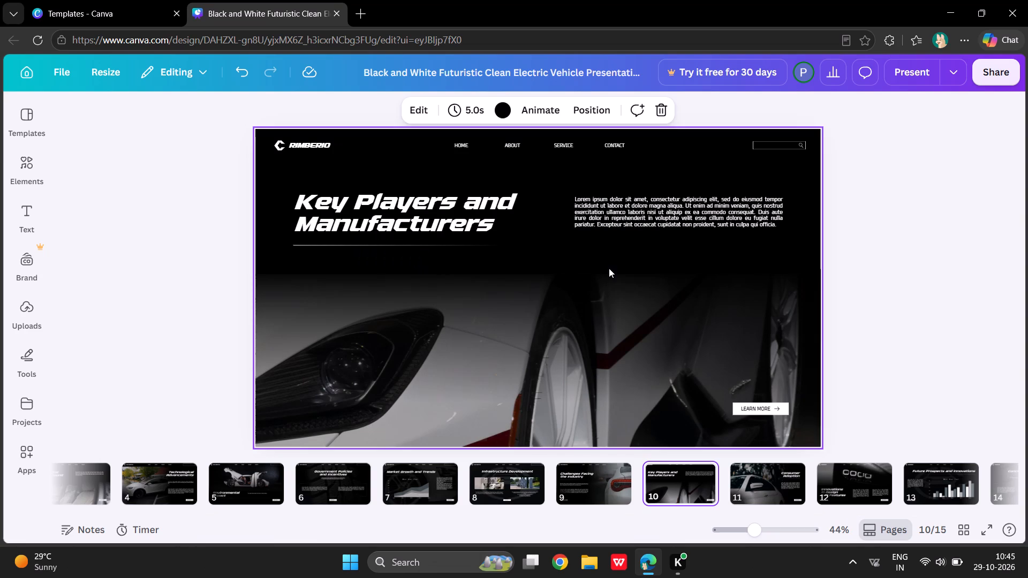
click(315, 138)
click(315, 151)
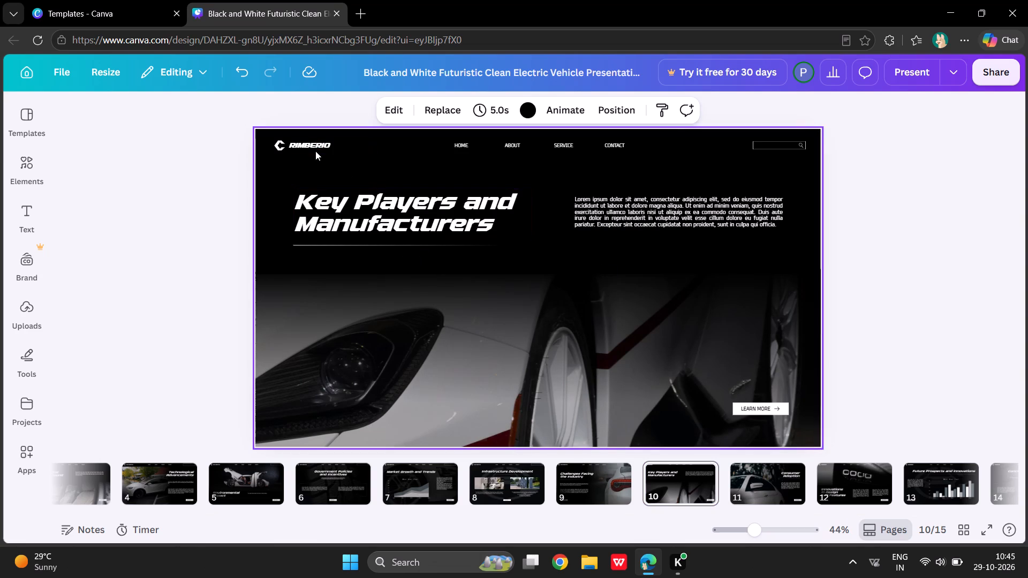
click(316, 148)
double_click(316, 148)
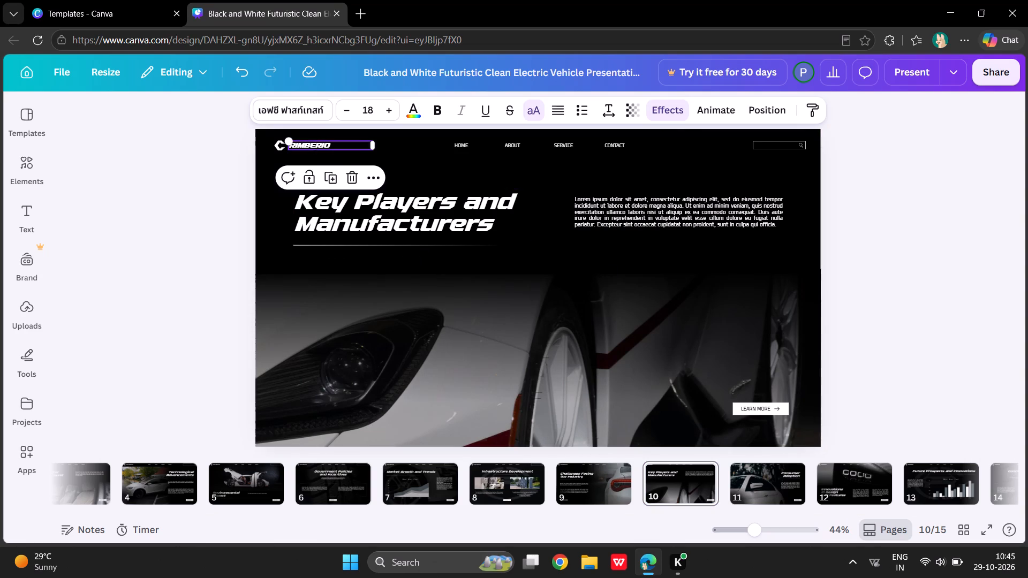
key(BackSpace)
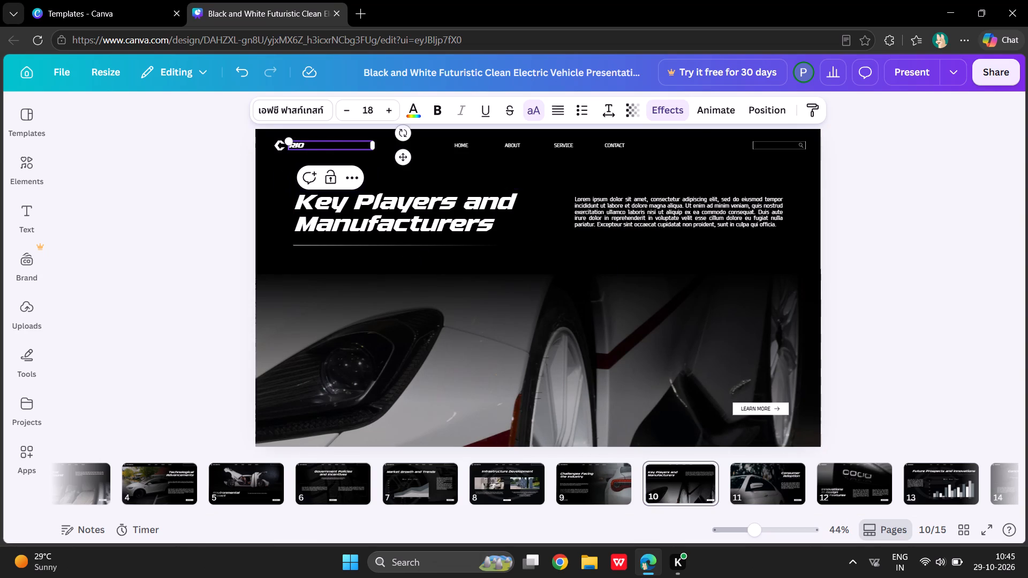
key(c)
text(AR REN)
text(TA)
key(l)
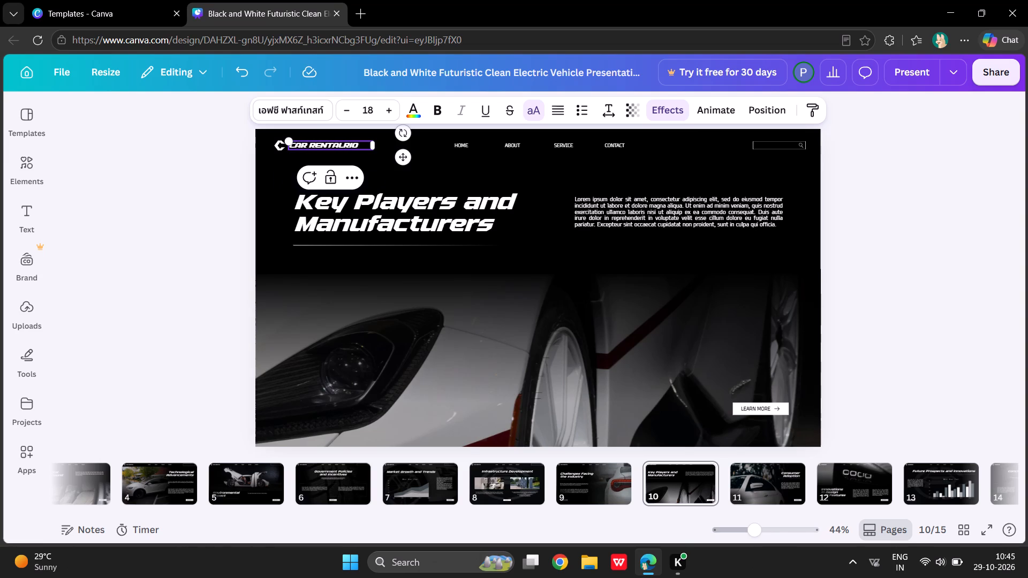
key(Right)
key(Right)
key(Right)
key(Right)
key(BackSpace)
key(BackSpace)
key(BackSpace)
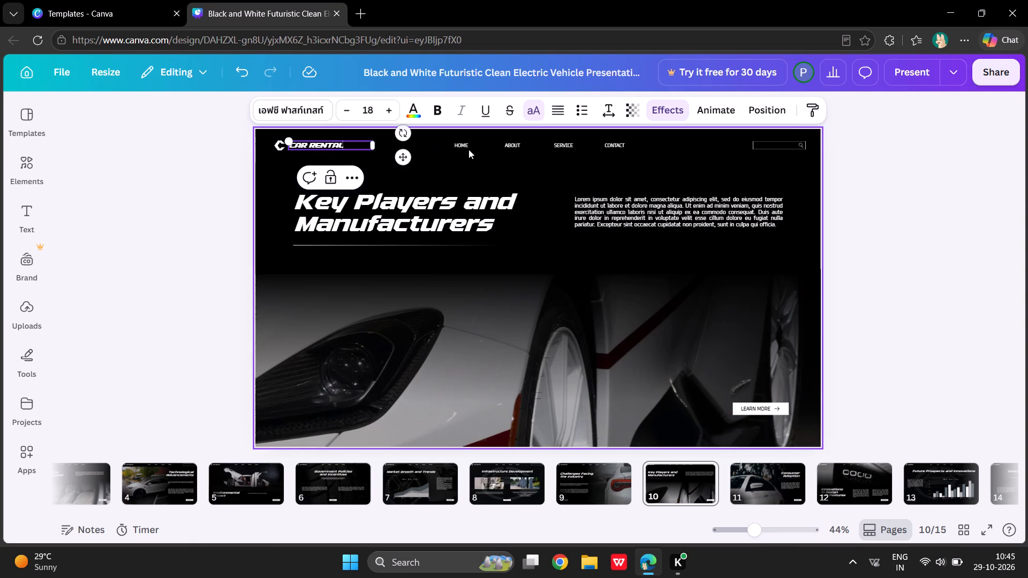
Increase the font size of slide 10's HOME, ABOUT, SERVICE and CONTACT header labels to 18.
click(466, 144)
triple_click(385, 109)
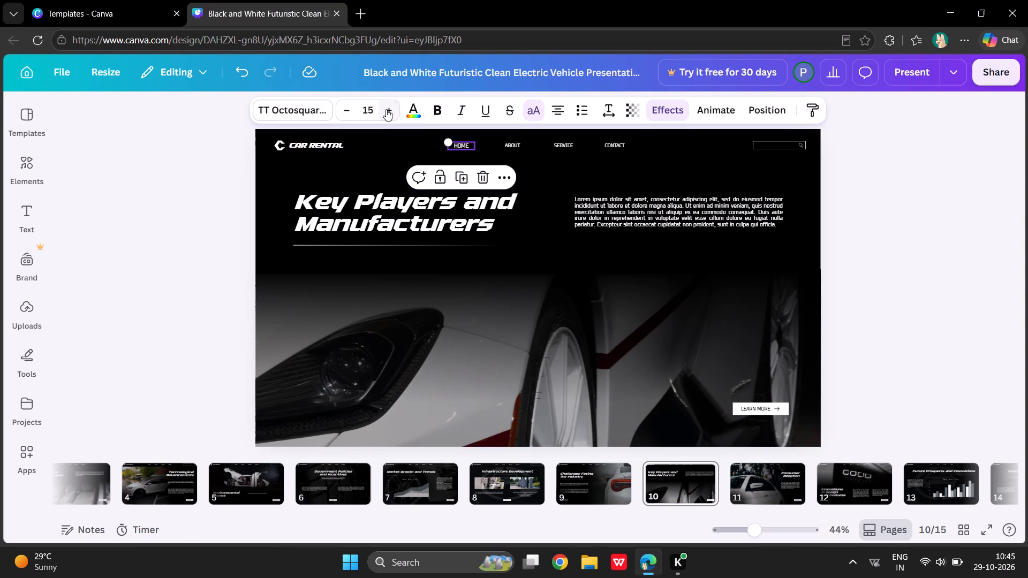
double_click(386, 109)
click(346, 109)
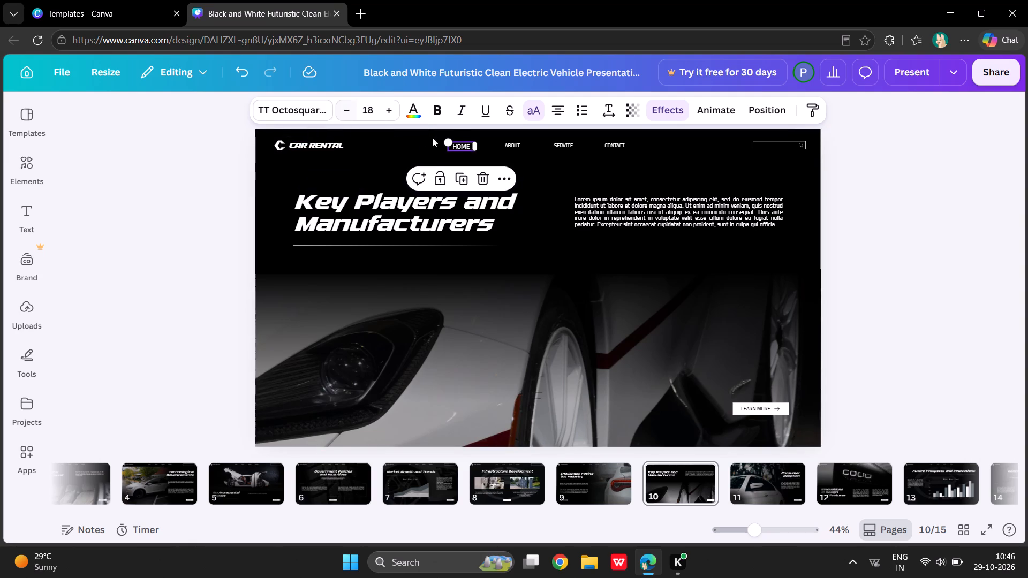
click(511, 145)
triple_click(389, 105)
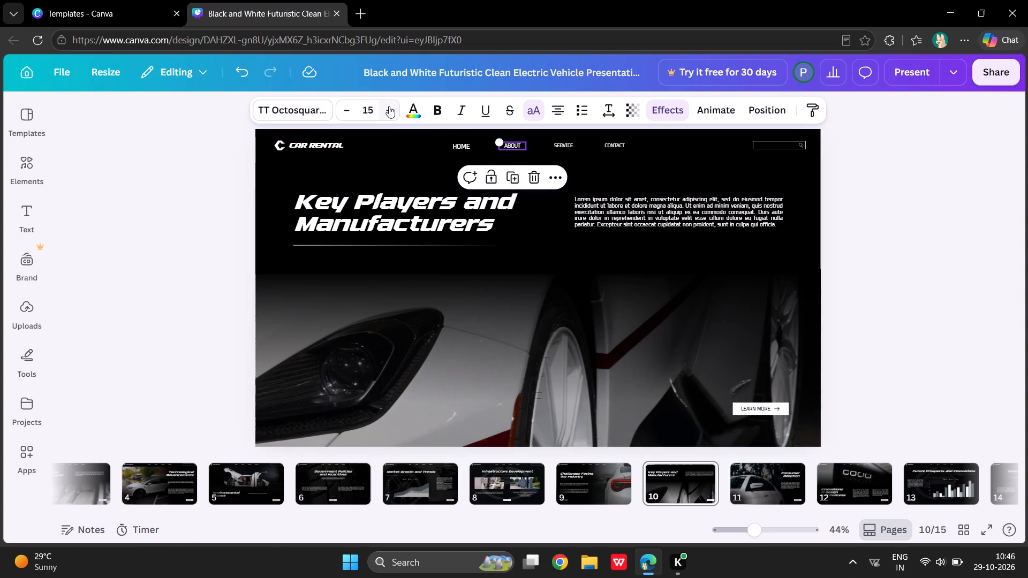
double_click(389, 106)
click(342, 113)
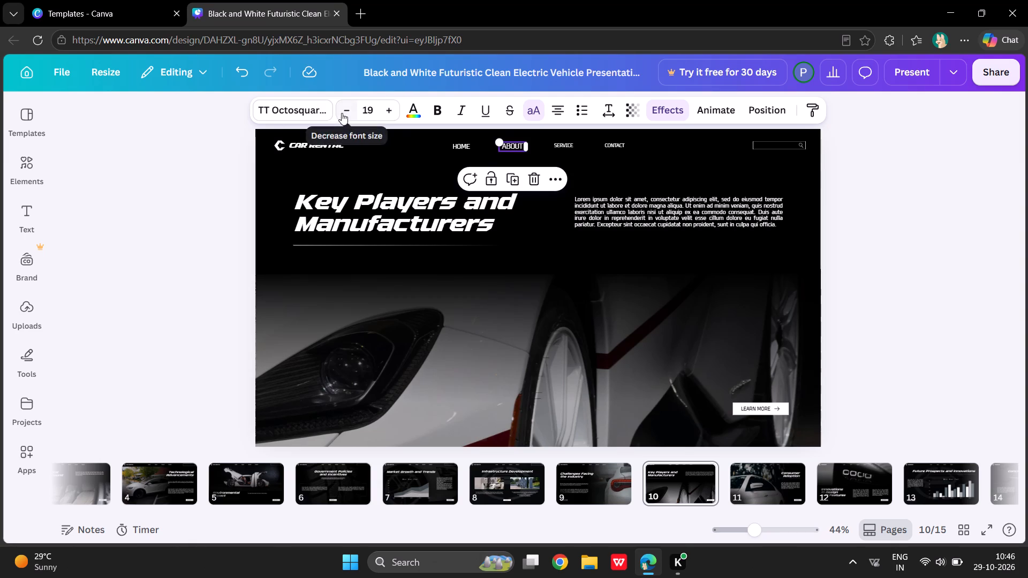
click(562, 144)
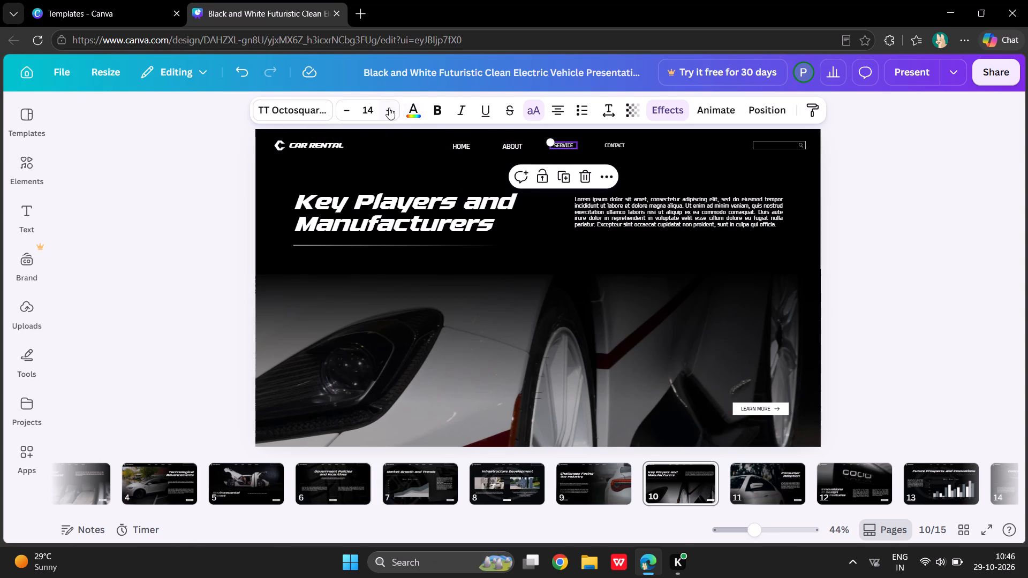
triple_click(388, 107)
click(388, 107)
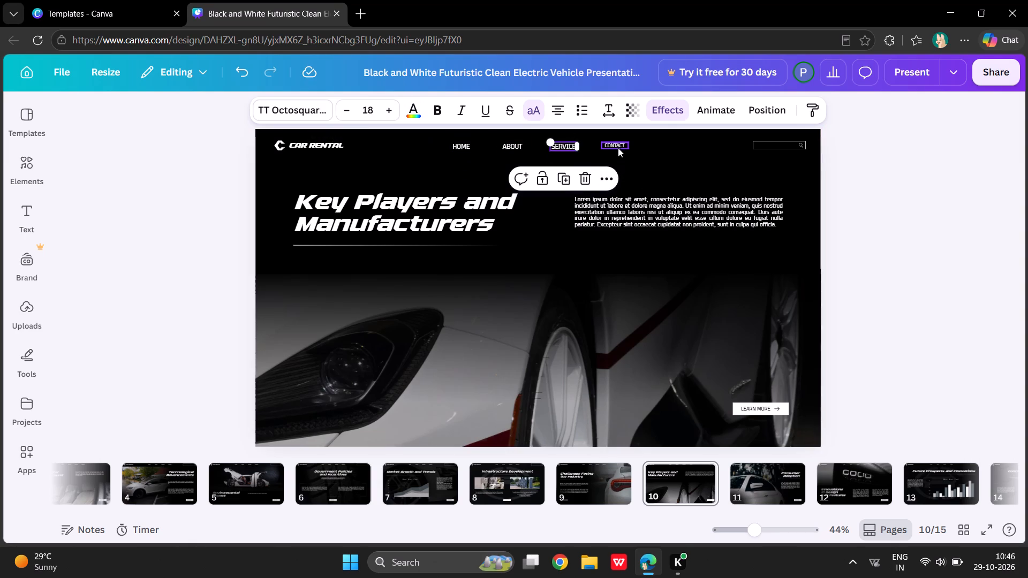
click(618, 147)
triple_click(384, 113)
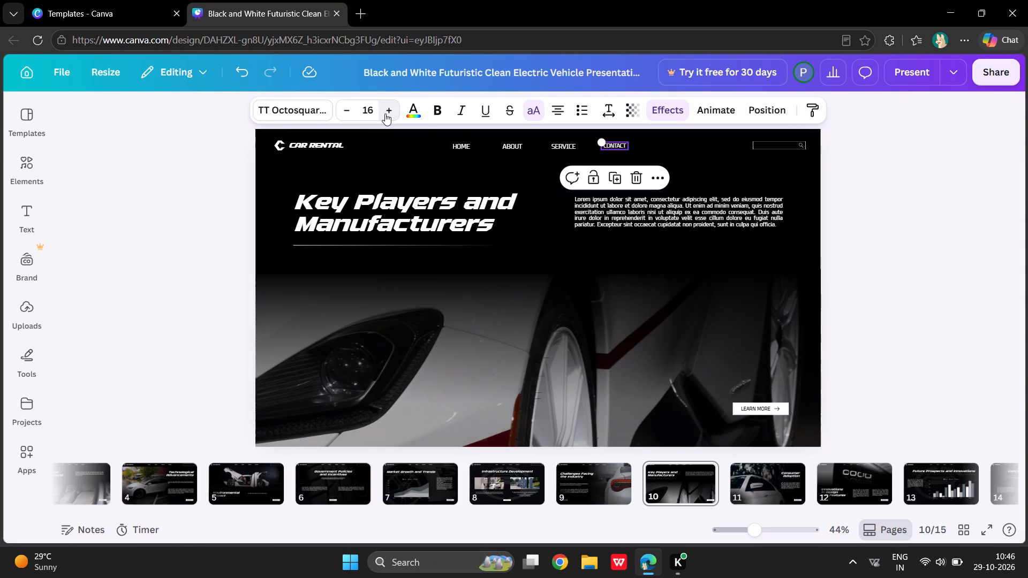
click(385, 113)
Enlarge slide 10's header search box to about 304 by 48 and shift it slightly lower.
click(778, 142)
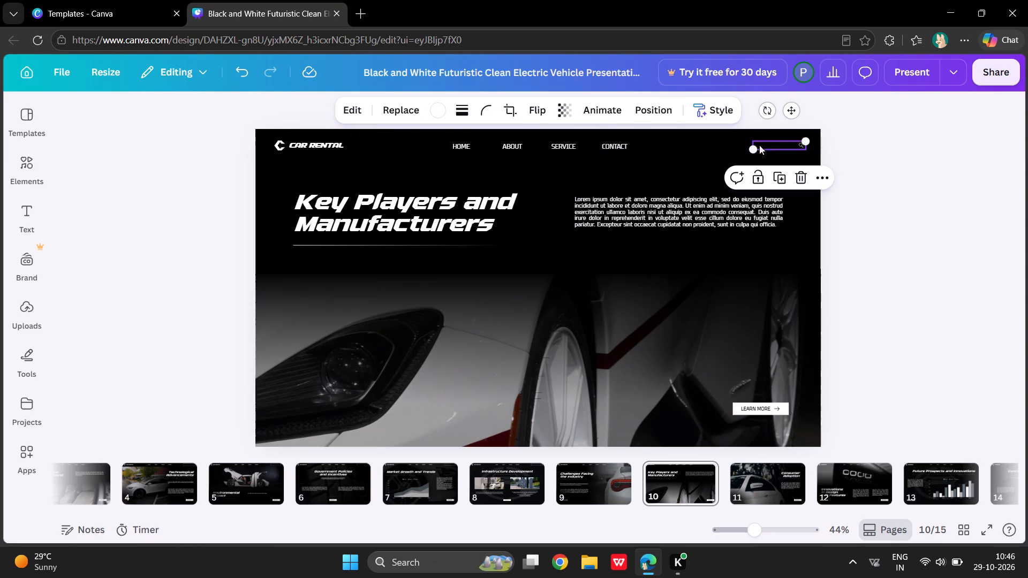
drag(751, 149, 738, 150)
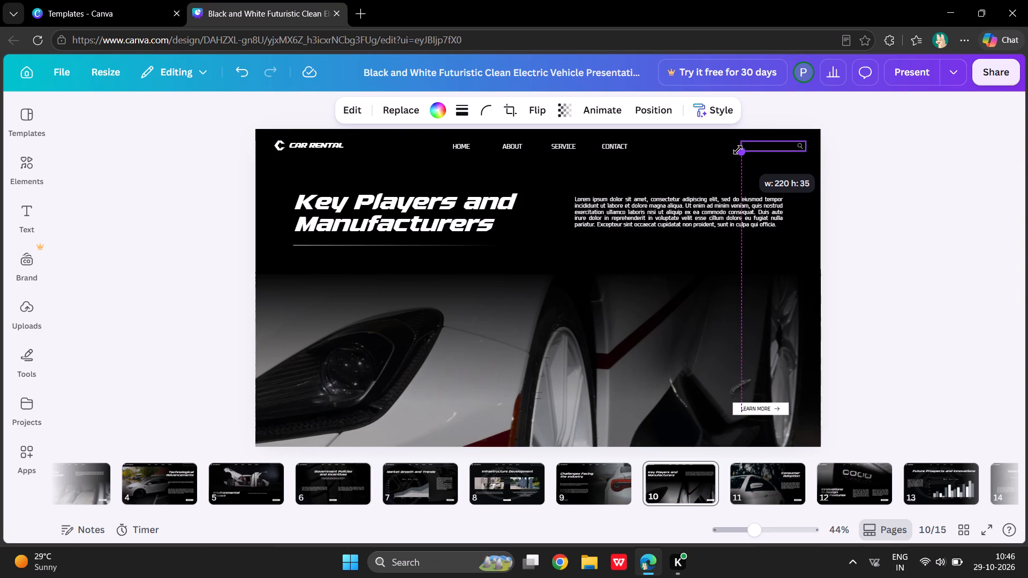
drag(738, 150, 726, 150)
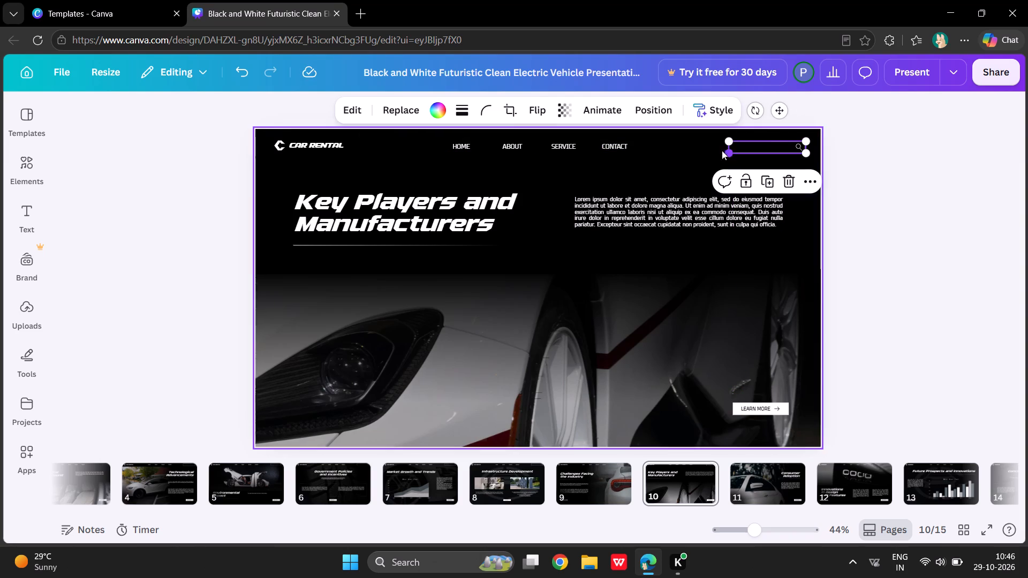
click(713, 154)
click(735, 144)
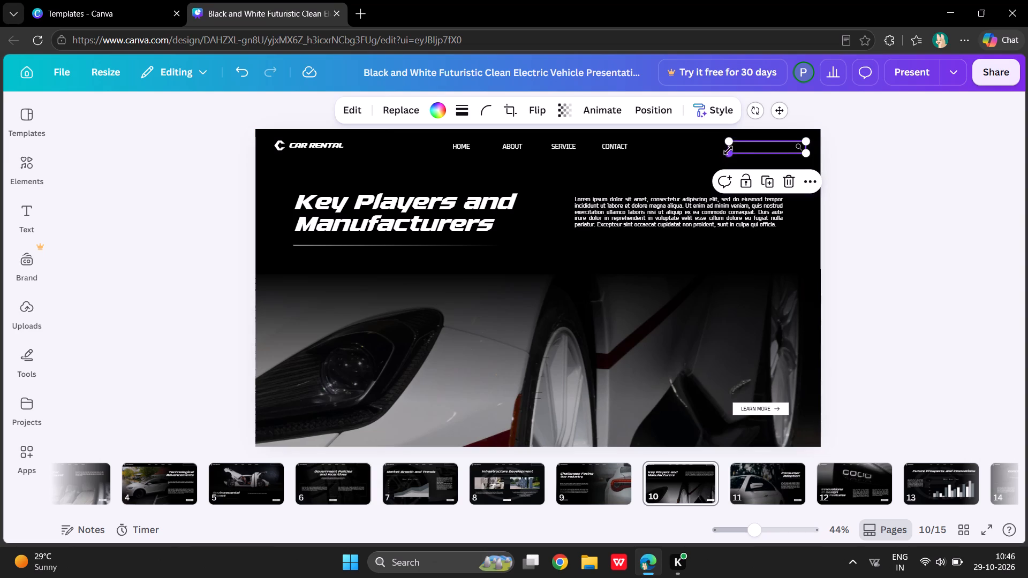
drag(728, 152, 716, 152)
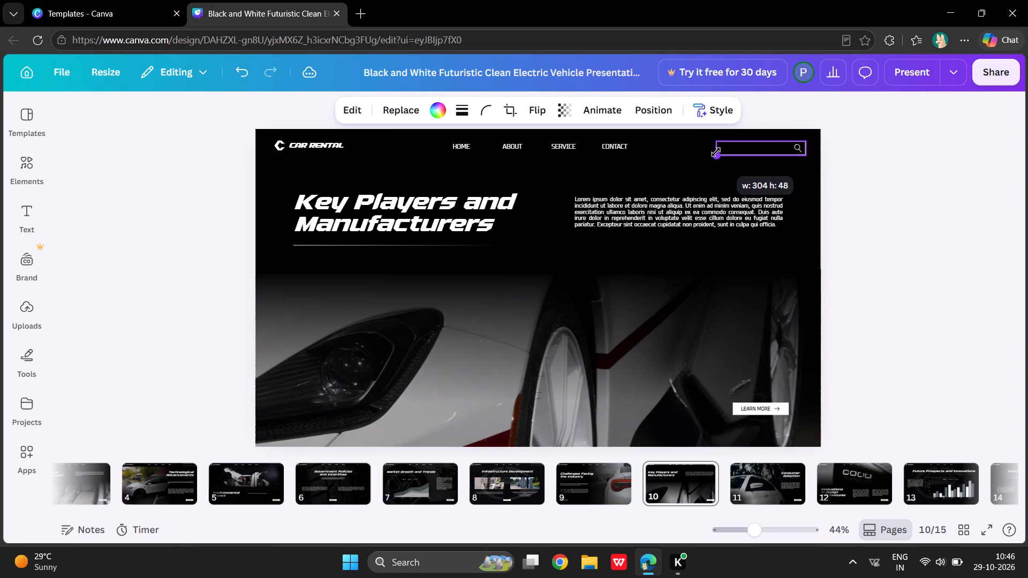
drag(716, 152, 716, 151)
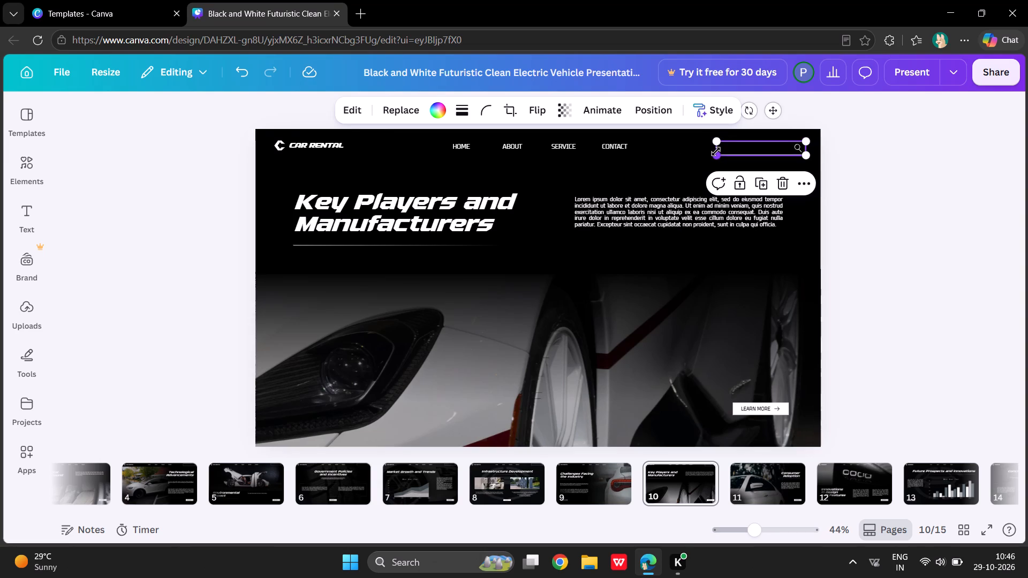
drag(731, 149, 731, 141)
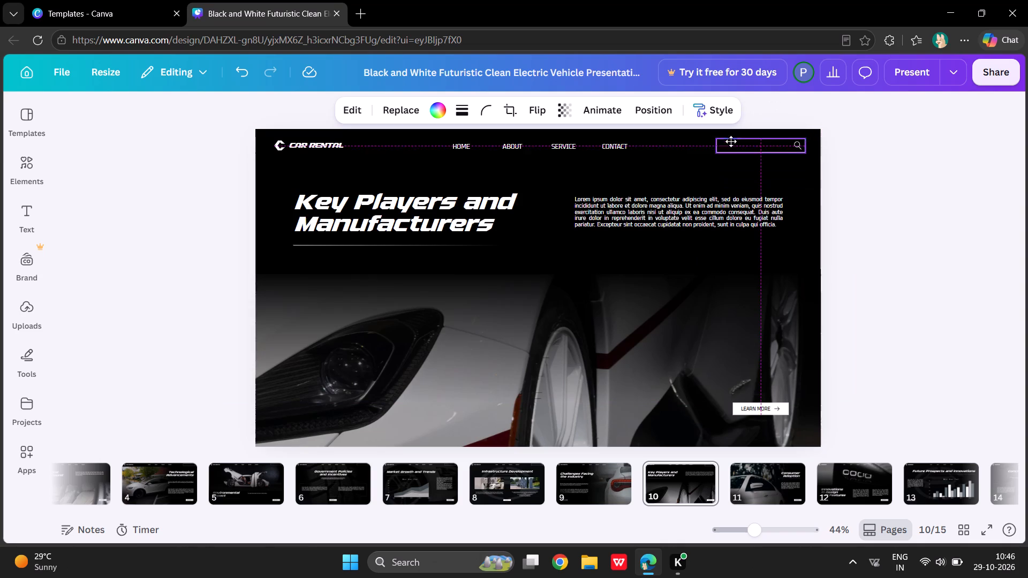
drag(731, 141, 731, 143)
drag(731, 144, 730, 151)
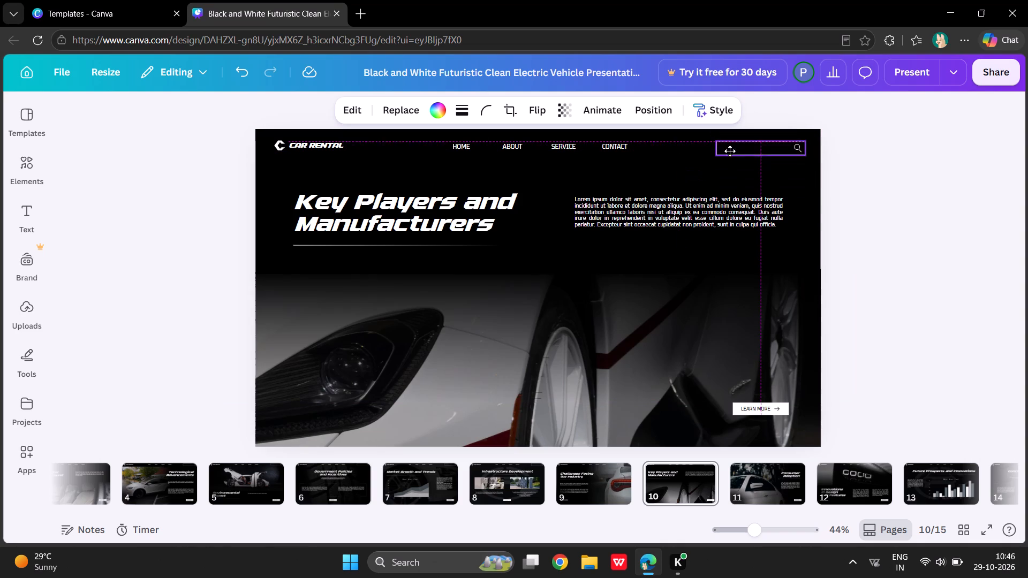
drag(730, 151, 730, 152)
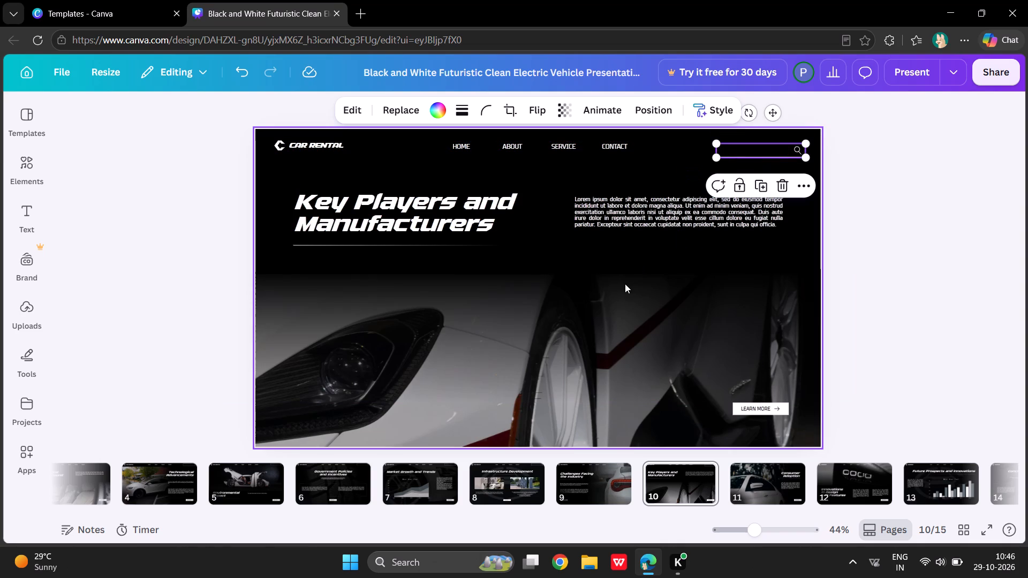
Replace slide 10's placeholder paragraph with text beginning "key playe of or project that people can".
double_click(649, 220)
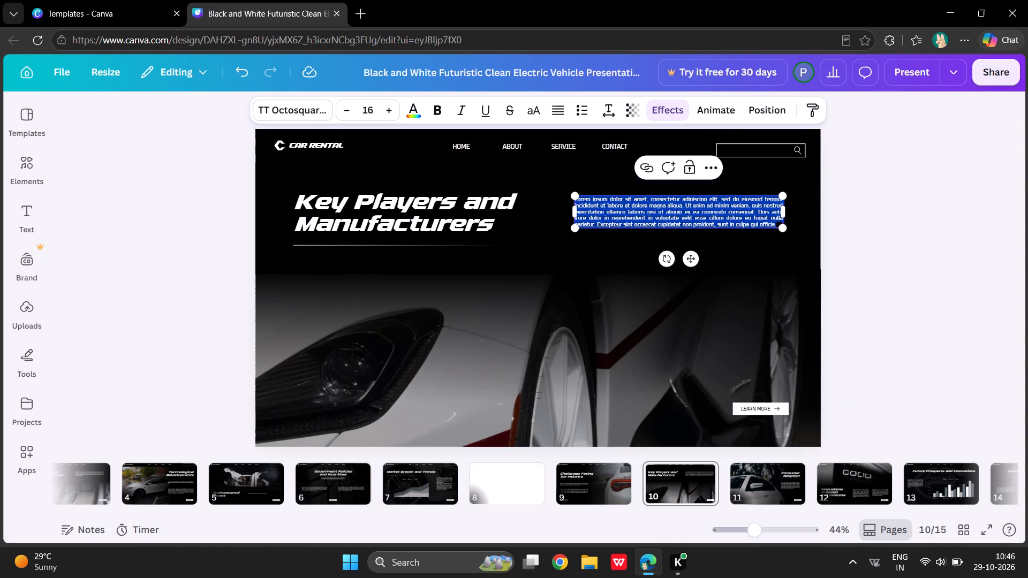
double_click(649, 220)
double_click(649, 220)
double_click(649, 220)
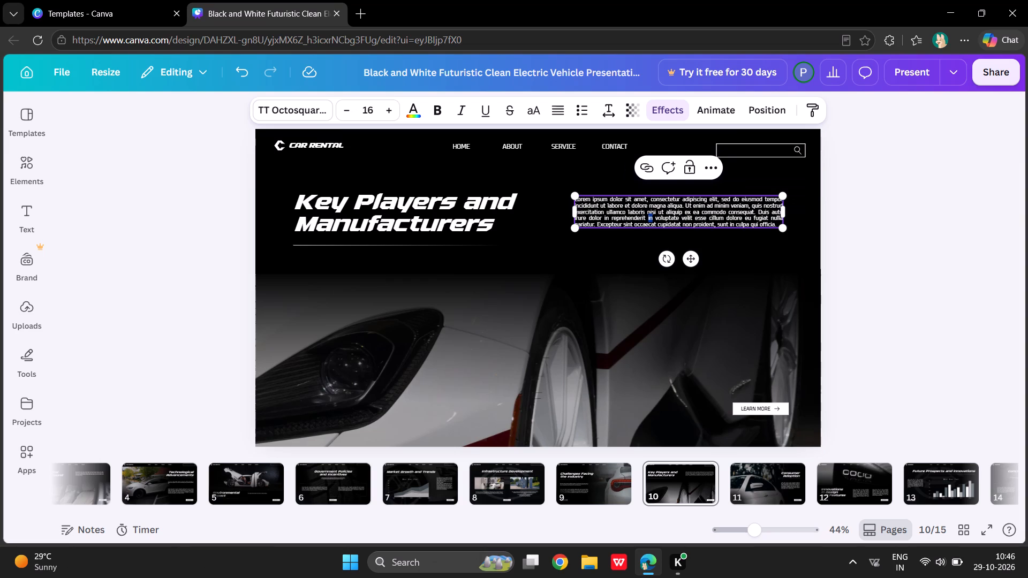
triple_click(649, 220)
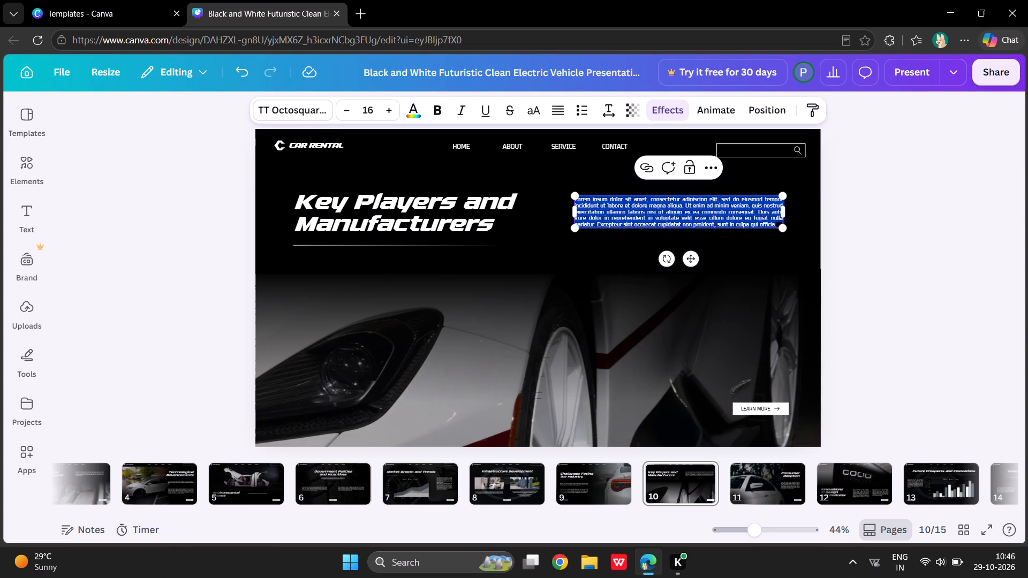
key(BackSpace)
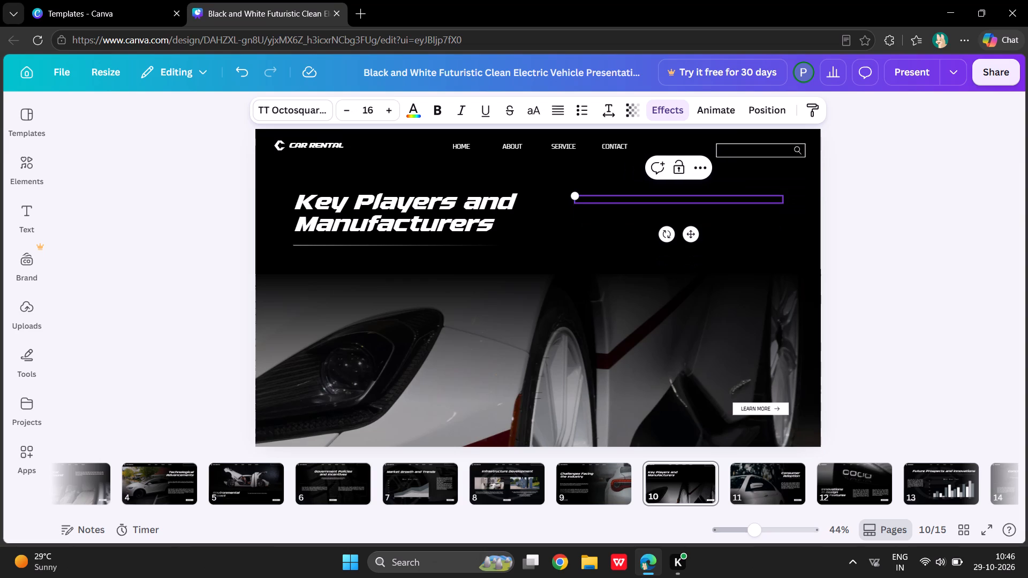
text(ey playe)
key(space)
text(of)
key(space)
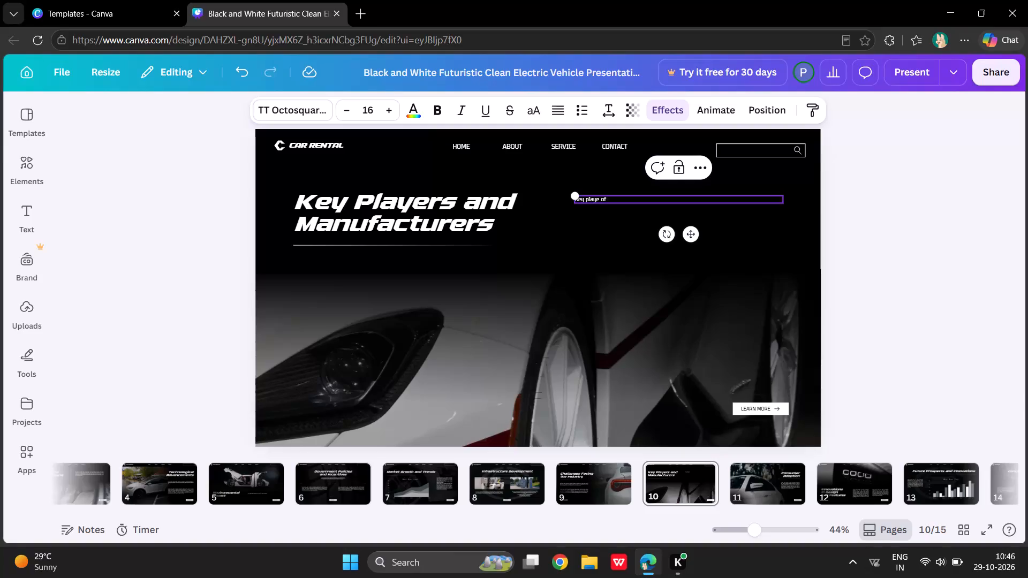
text(or project that)
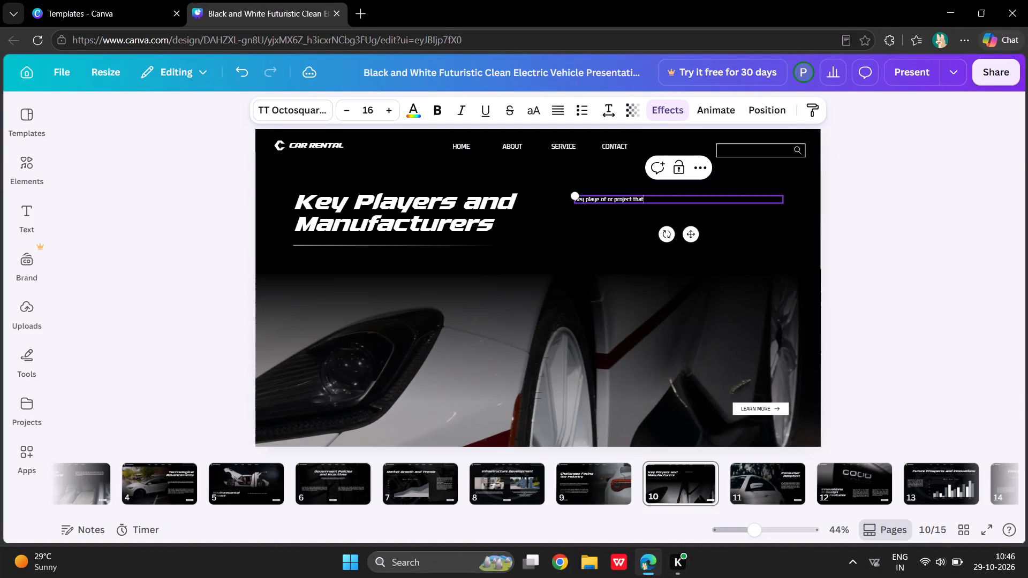
key(space)
text(people can)
key(space)
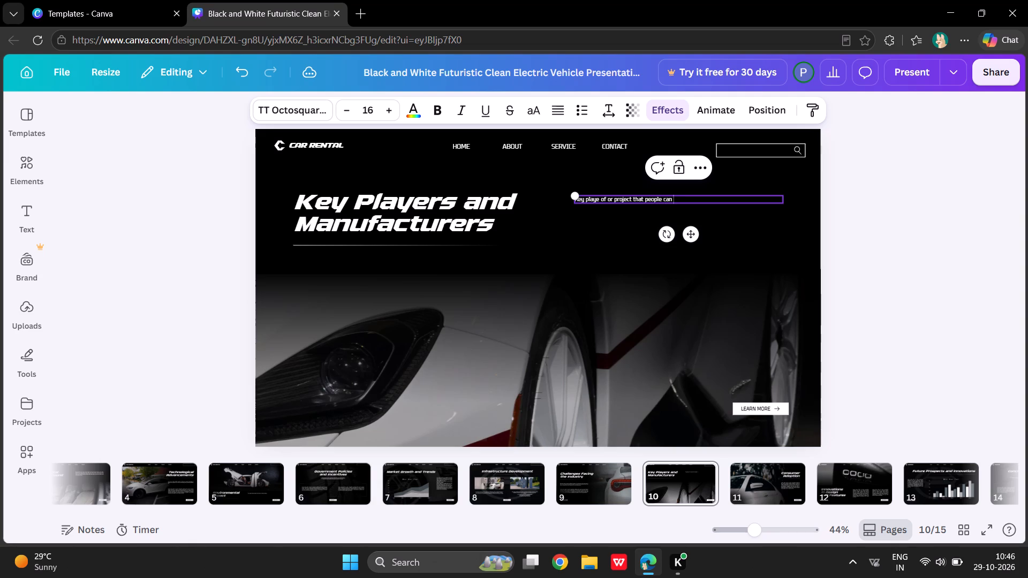
Continue slide 10's paragraph with "rent bike,vehicale from our website very easy to communication with owner".
text(rent bike,)
text(vehicale from aa)
text(ur)
key(space)
key(BackSpace)
key(BackSpace)
key(BackSpace)
key(BackSpace)
key(BackSpace)
text(our website very easy to commu)
text(nication with owner)
key(space)
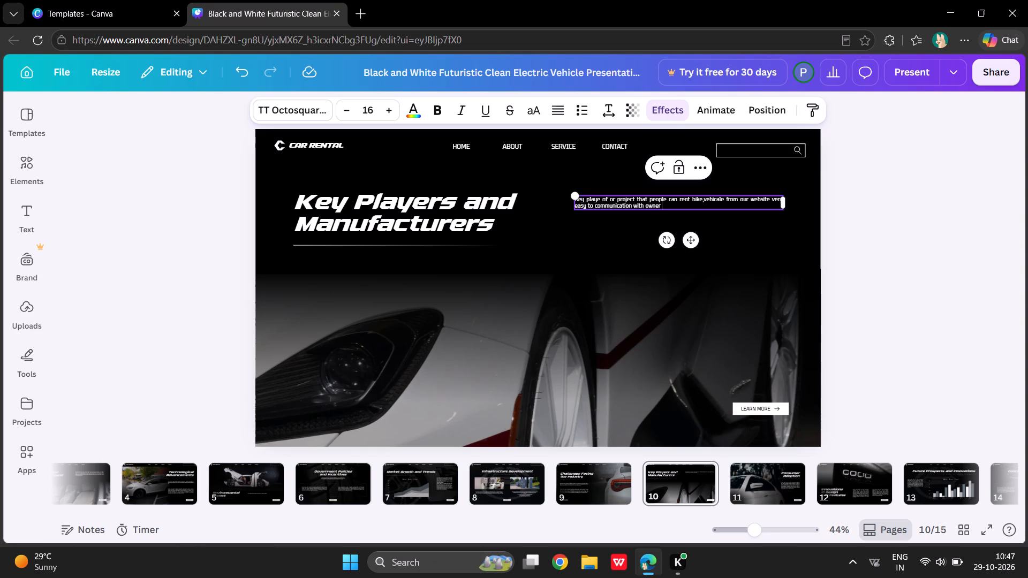
Add "which meaans fast you get your car" to the end of slide 10's paragraph.
key(a)
key(BackSpace)
text(which)
key(space)
text(meaans fst)
key(space)
key(BackSpace)
key(BackSpace)
key(BackSpace)
text(ast)
key(space)
text(you get your car)
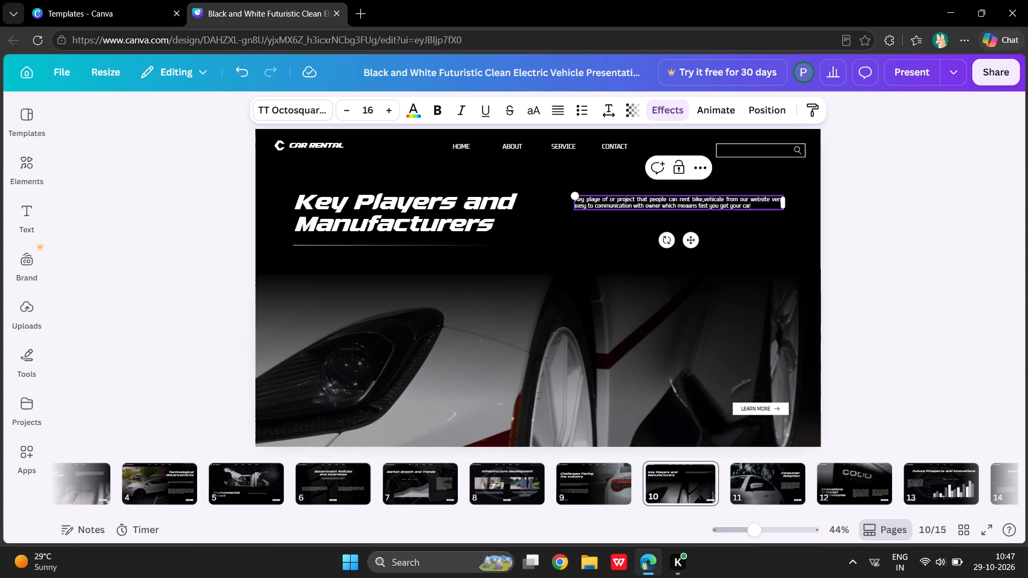
key(space)
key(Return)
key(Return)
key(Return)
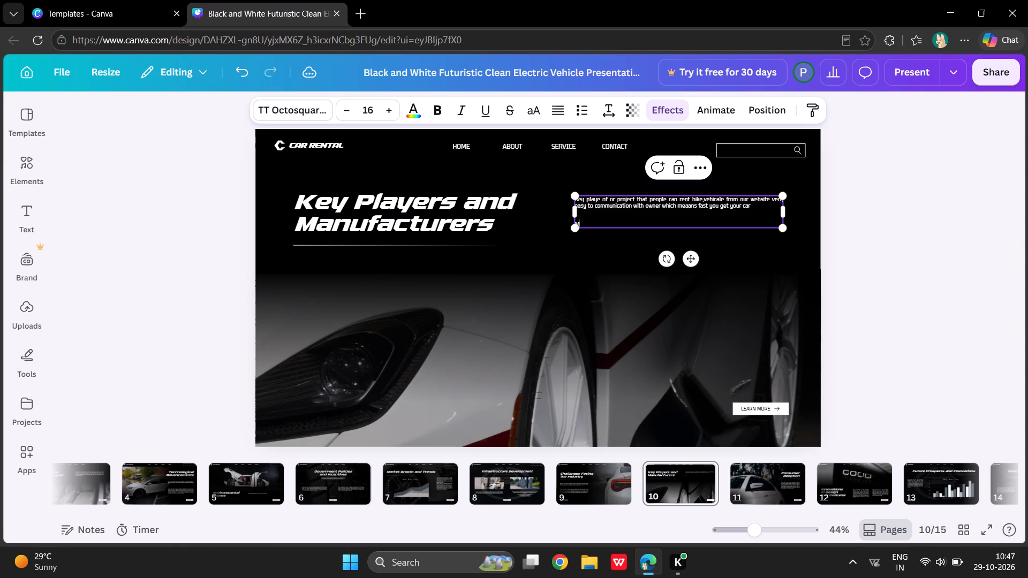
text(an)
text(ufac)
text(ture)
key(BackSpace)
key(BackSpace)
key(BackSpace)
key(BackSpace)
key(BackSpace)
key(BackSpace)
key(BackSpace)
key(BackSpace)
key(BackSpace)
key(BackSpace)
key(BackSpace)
Shorten slide 10's heading to "Key Players" by removing "and Manufacturers".
click(480, 208)
double_click(493, 227)
click(494, 219)
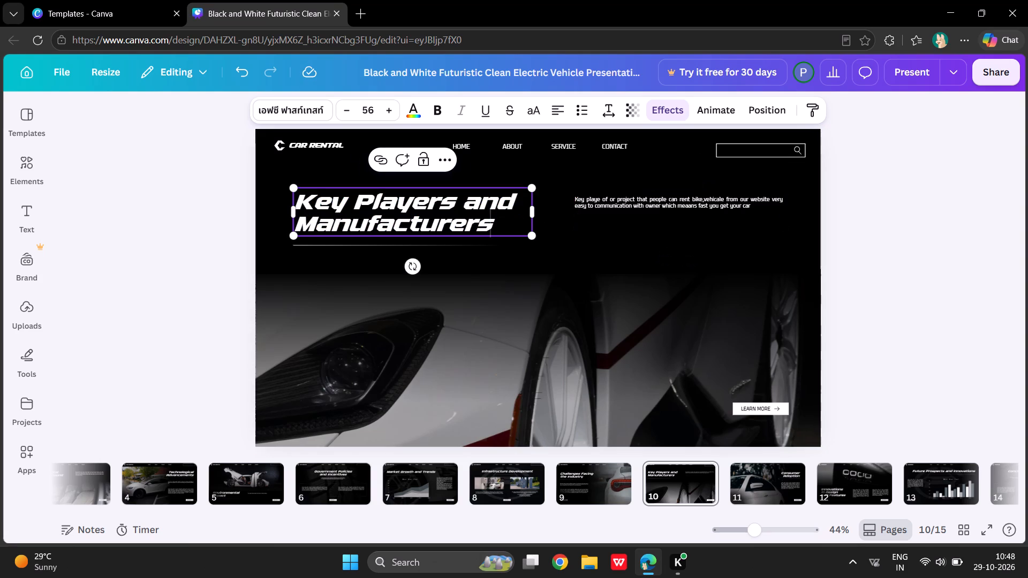
click(494, 221)
click(494, 221)
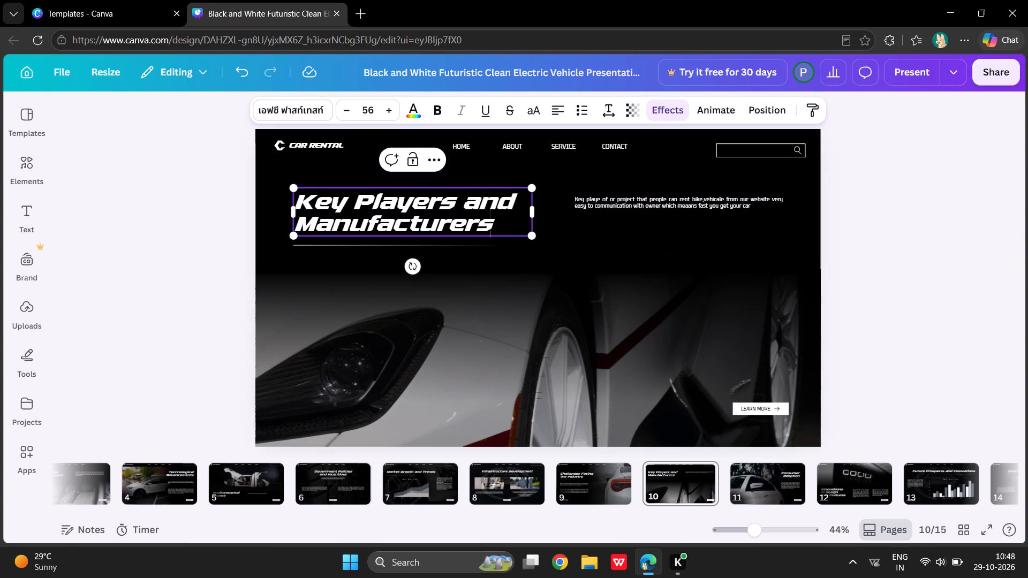
key(BackSpace)
key(BackSpace)
key(BackSpace)
key(BackSpace)
key(BackSpace)
key(BackSpace)
key(BackSpace)
key(BackSpace)
key(BackSpace)
key(BackSpace)
key(BackSpace)
key(BackSpace)
key(BackSpace)
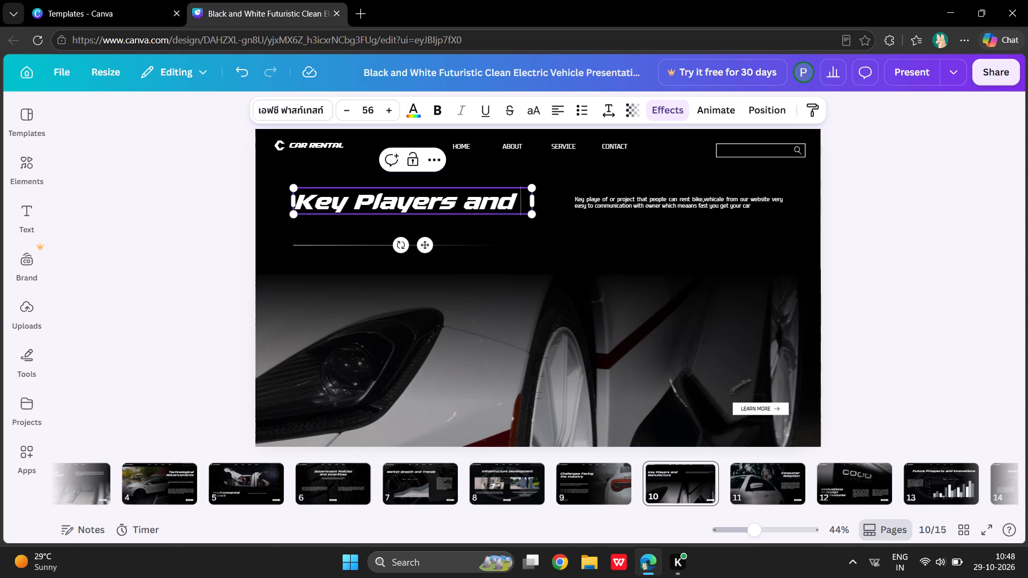
key(BackSpace)
key(BackSpace)
key(BackSpace)
key(BackSpace)
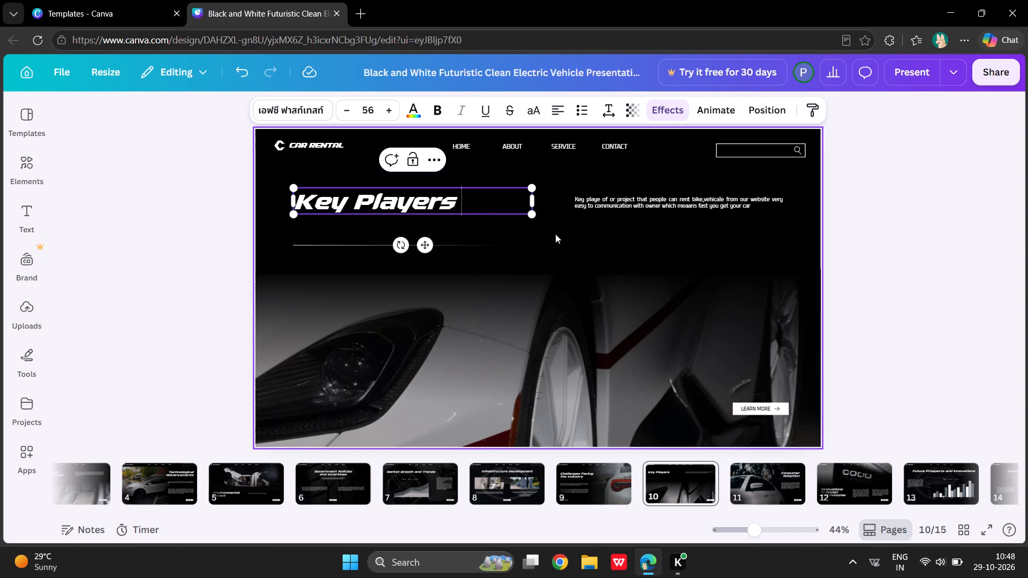
click(579, 242)
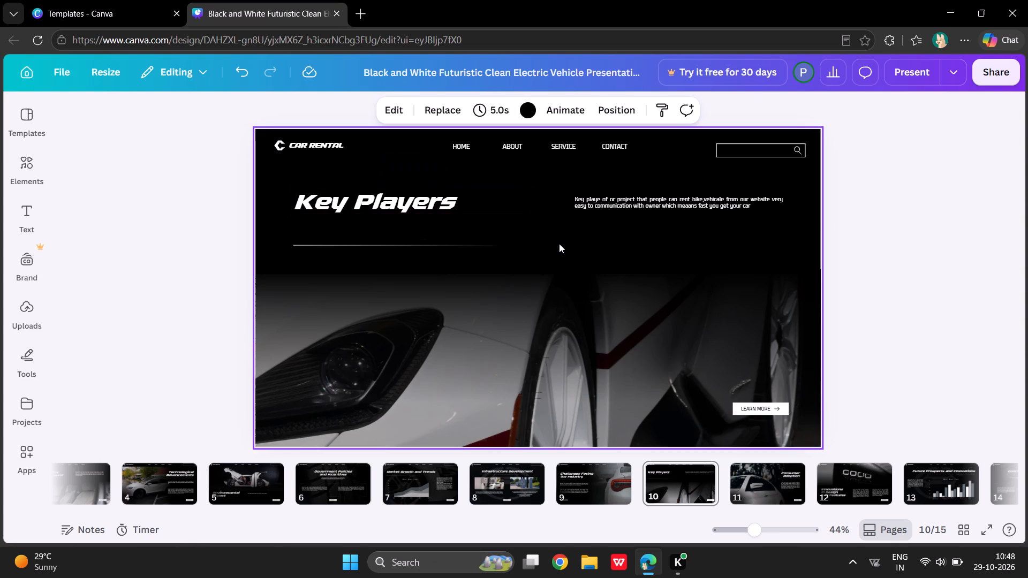
click(468, 144)
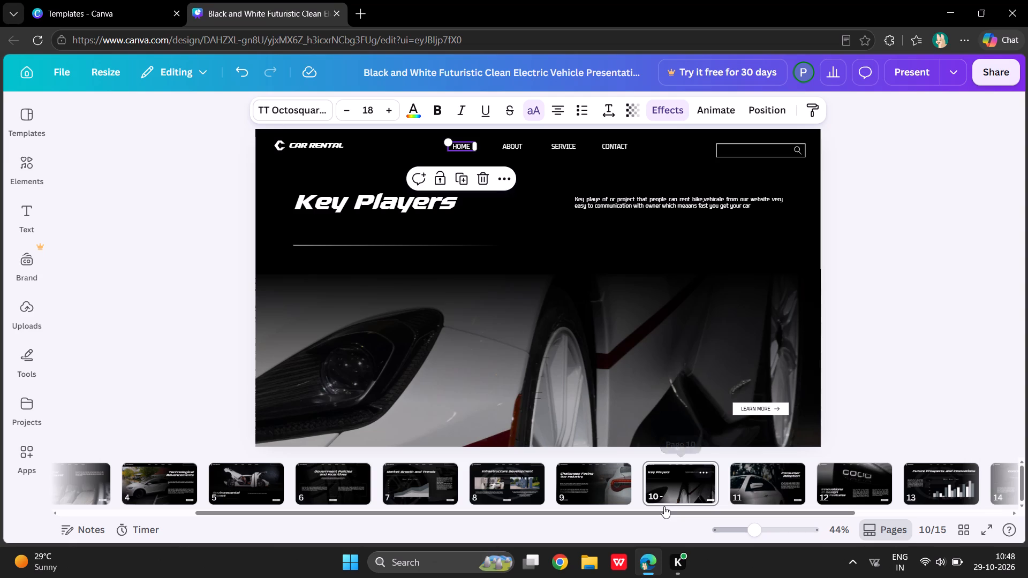
On slide 11, replace the RIMBERIO logo text in the header with "CAR RENTAL".
click(777, 489)
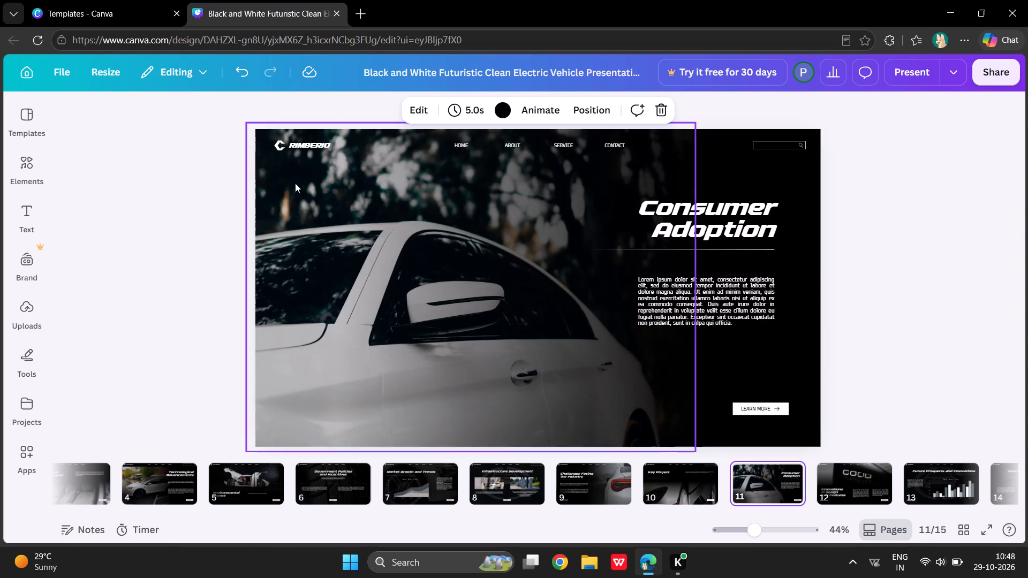
click(318, 146)
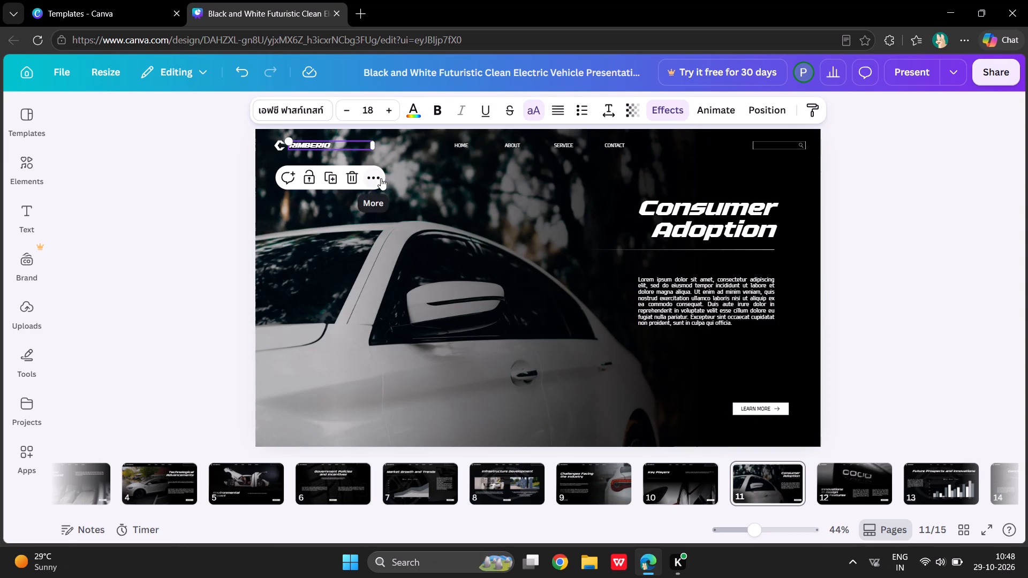
double_click(332, 144)
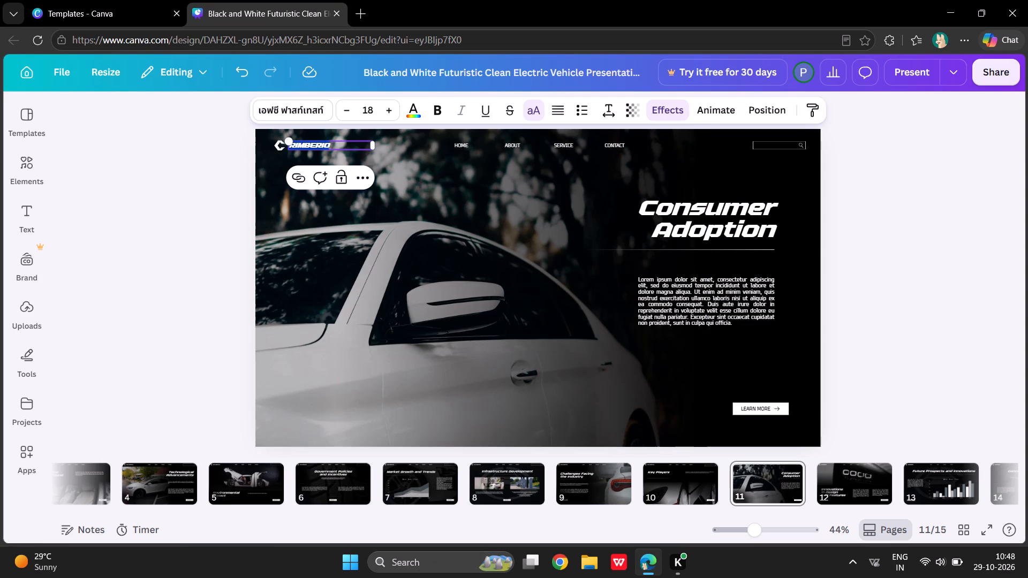
key(BackSpace)
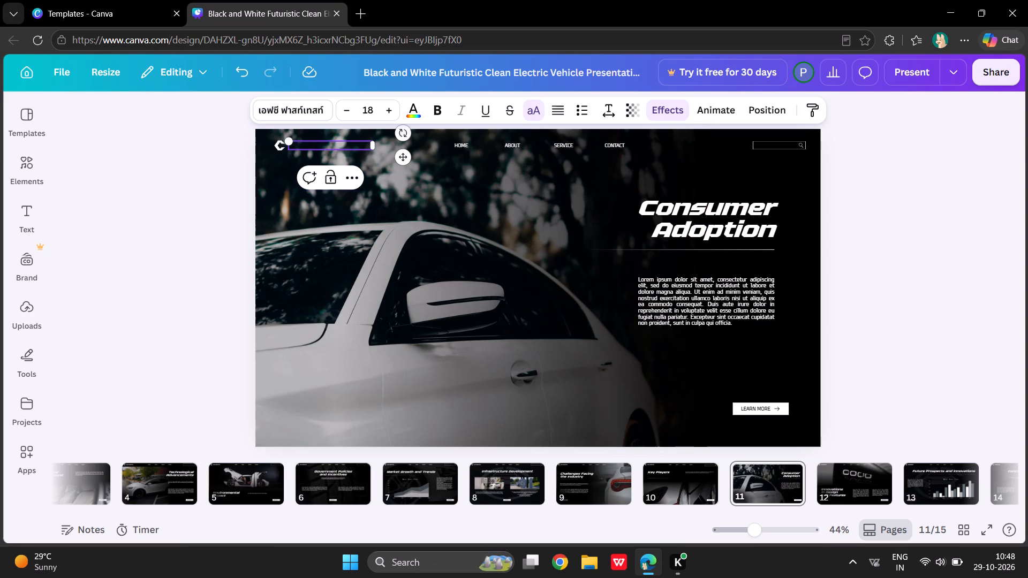
text(CAR RENTAL)
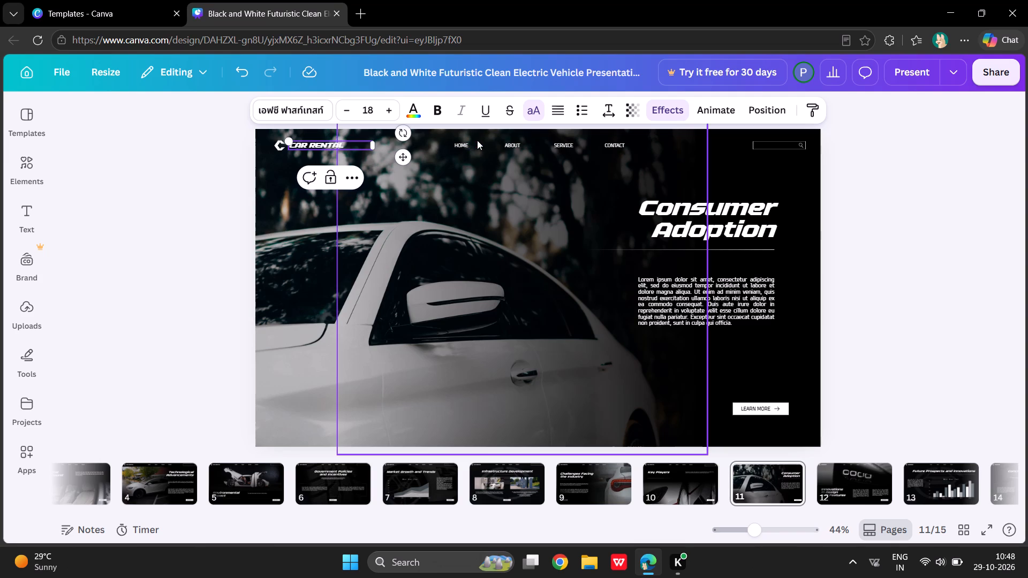
Increase the font size of slide 11's HOME, ABOUT, SERVICE and CONTACT header labels to 18.
click(463, 147)
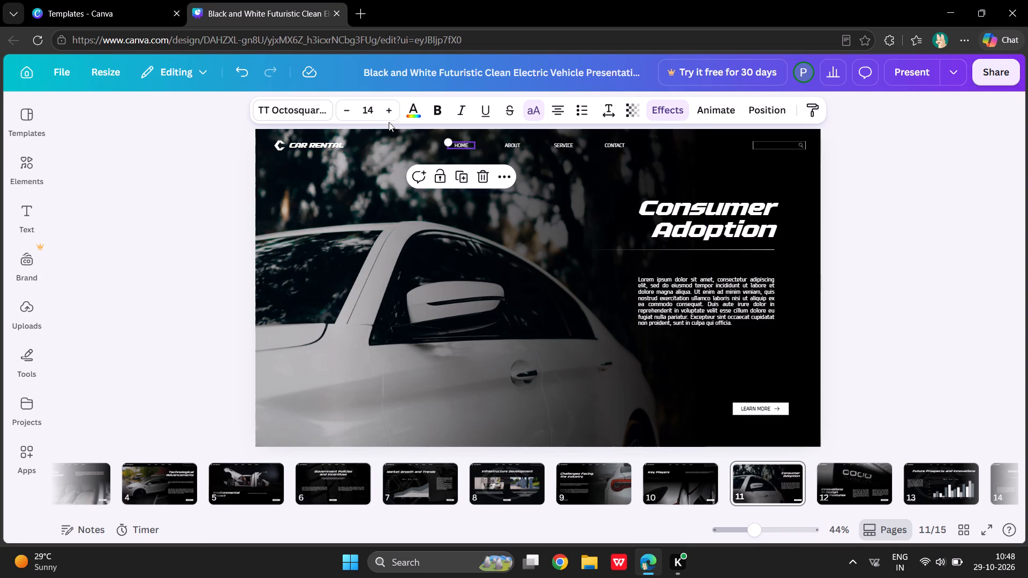
triple_click(390, 117)
double_click(389, 117)
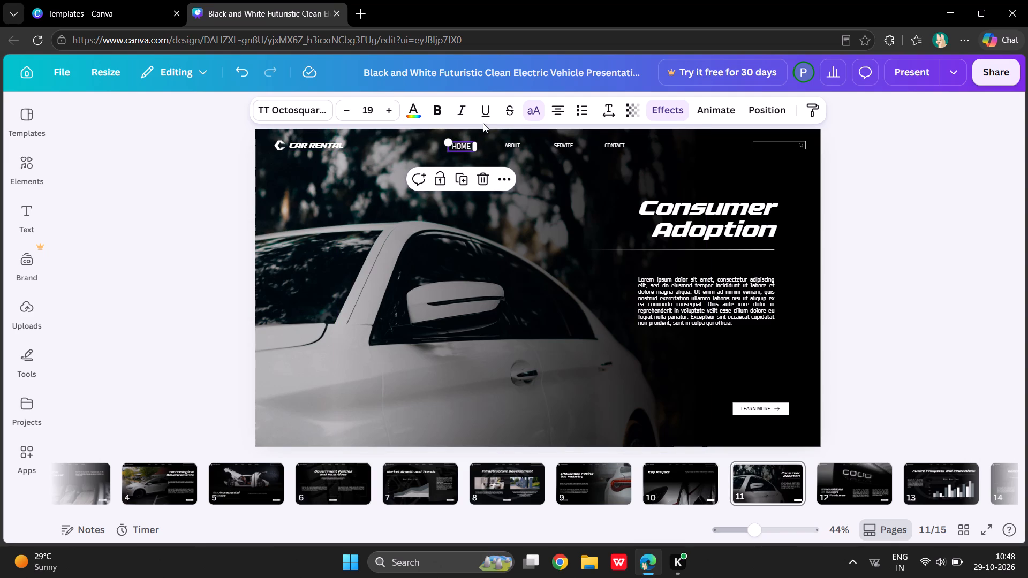
click(351, 110)
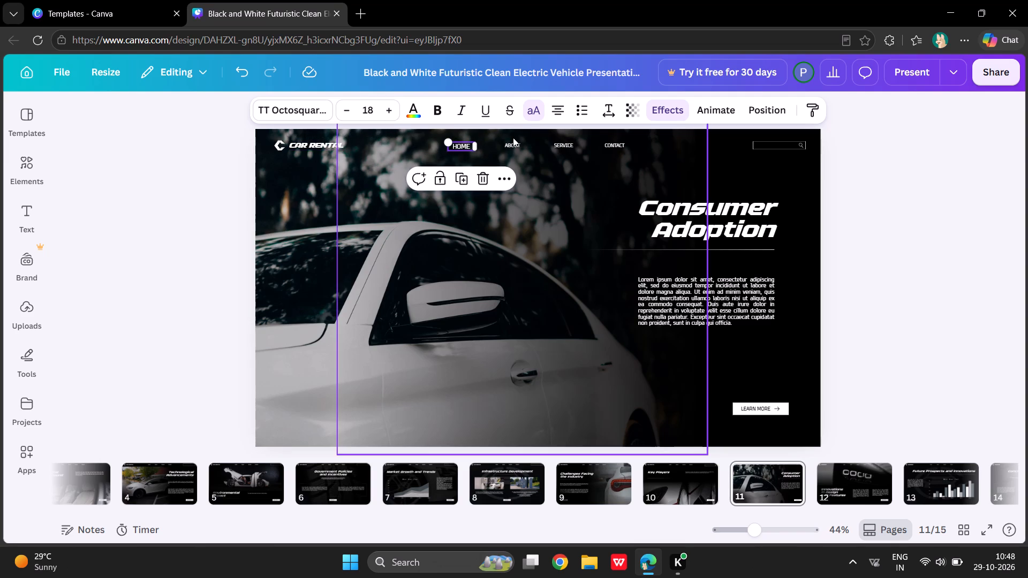
click(515, 141)
triple_click(382, 112)
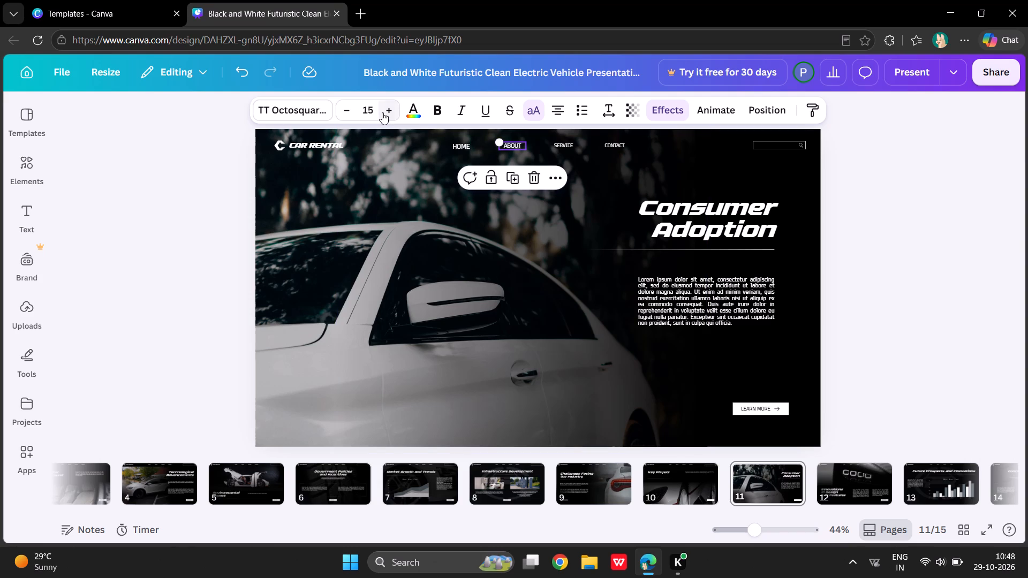
click(382, 112)
click(564, 144)
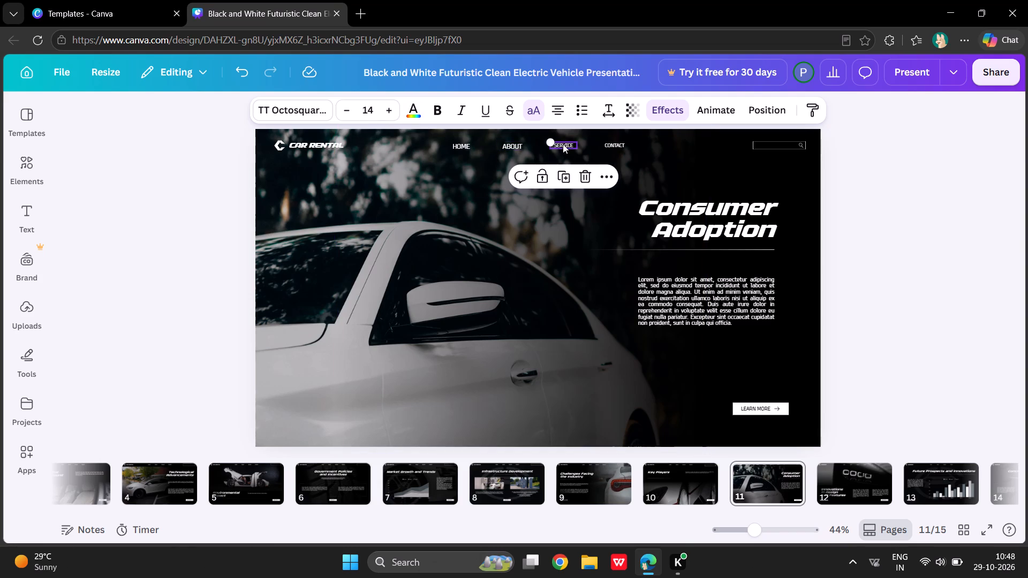
triple_click(392, 115)
click(392, 115)
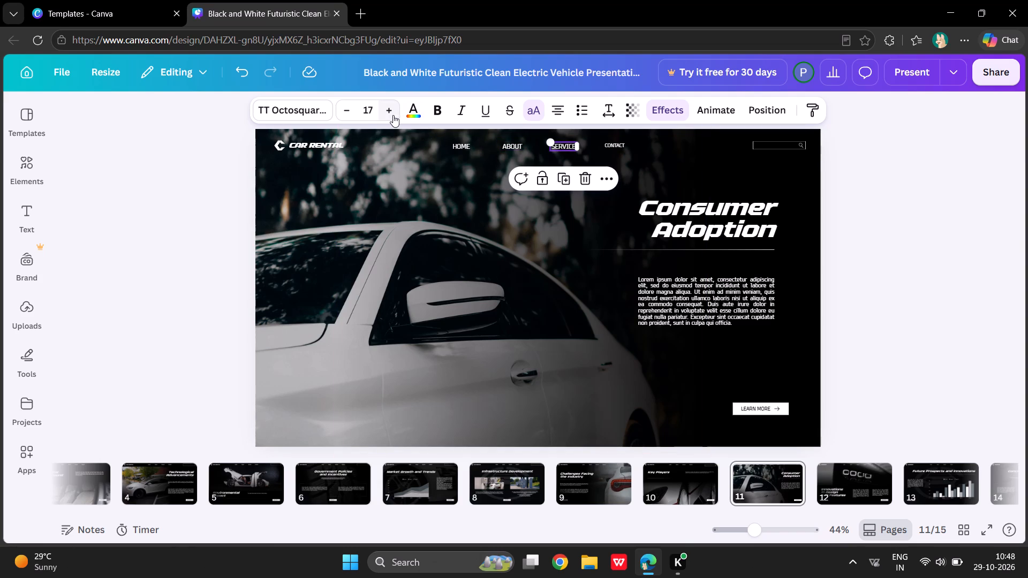
click(613, 143)
triple_click(391, 104)
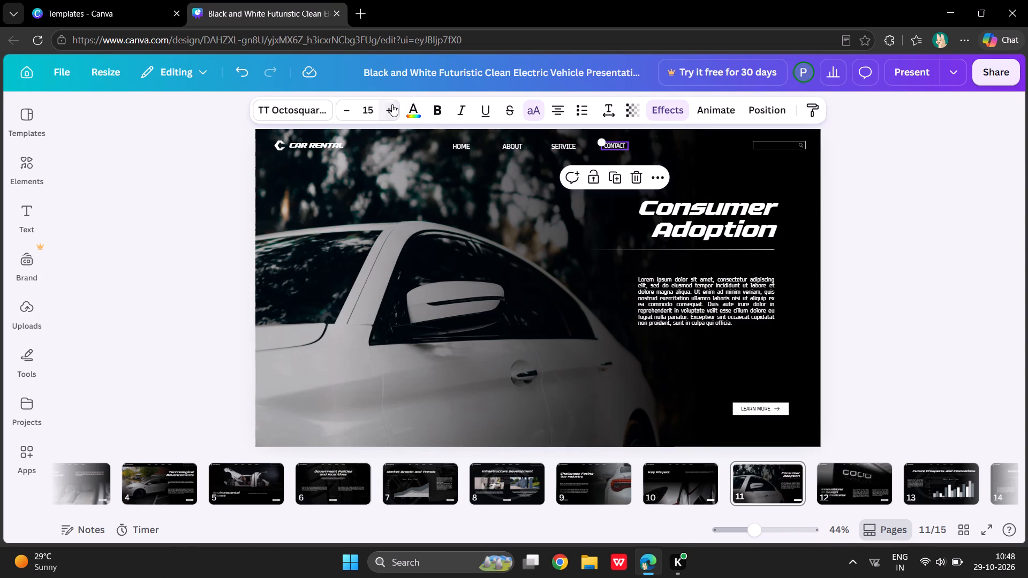
click(392, 104)
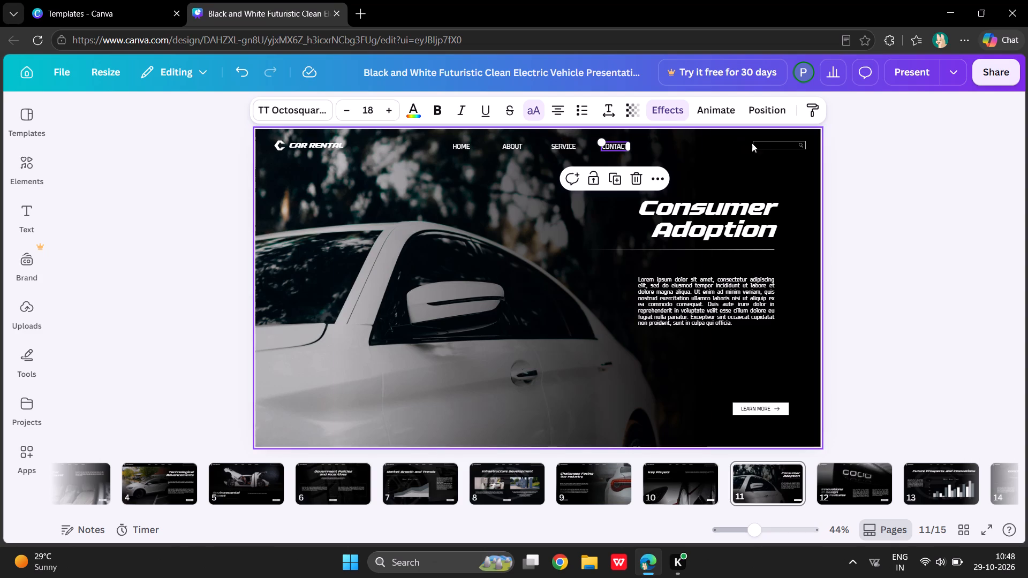
Enlarge the search box in slide 11's header by extending its lower corner outward and fine-tuning its size.
click(766, 143)
drag(751, 149, 746, 148)
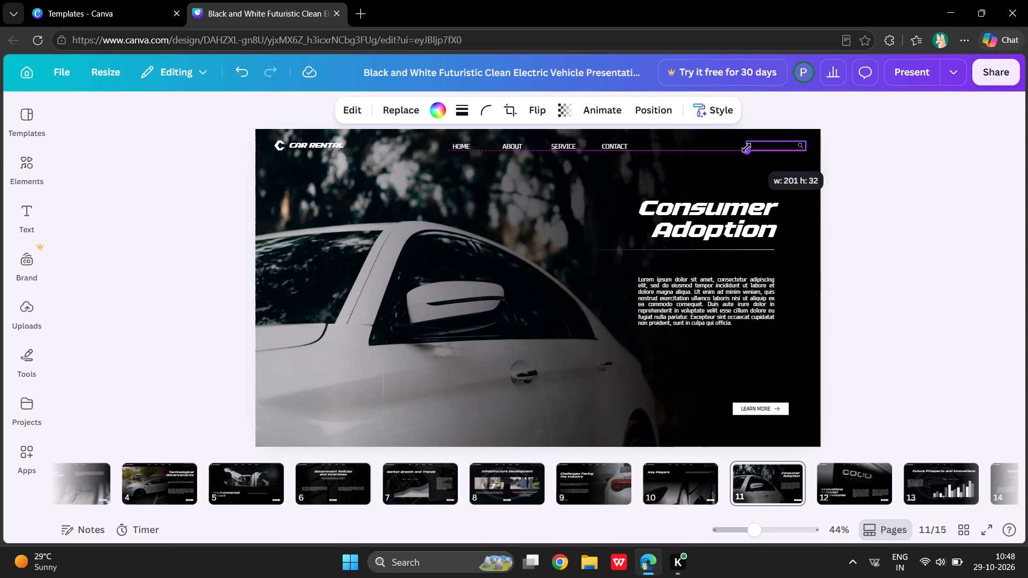
drag(746, 148, 705, 149)
click(707, 149)
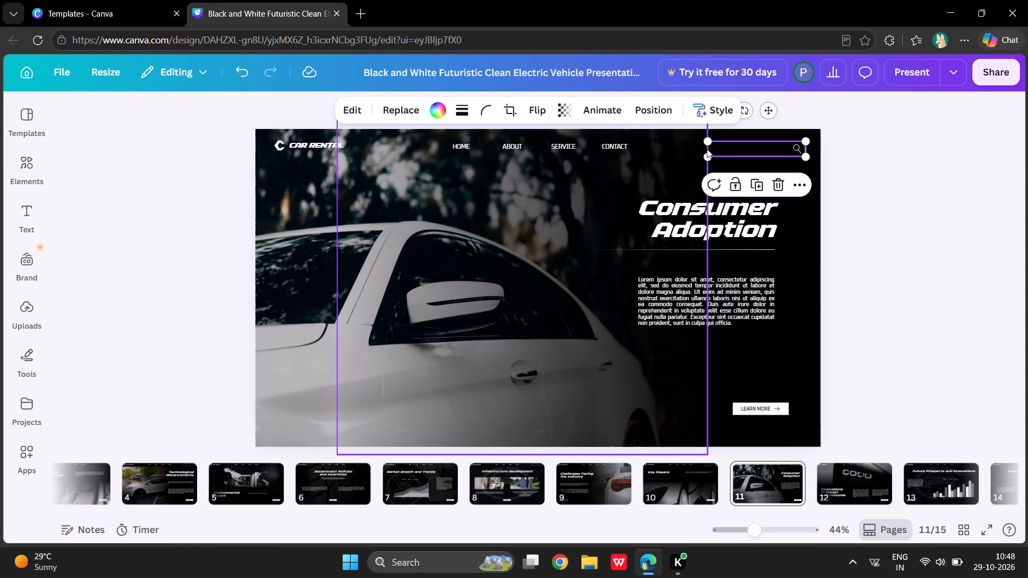
click(732, 151)
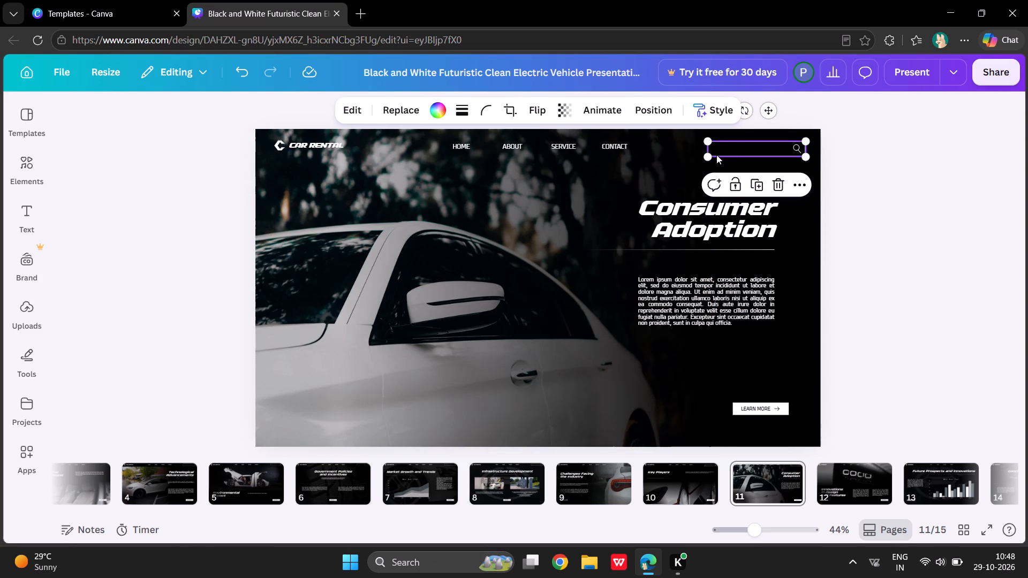
drag(710, 158, 714, 155)
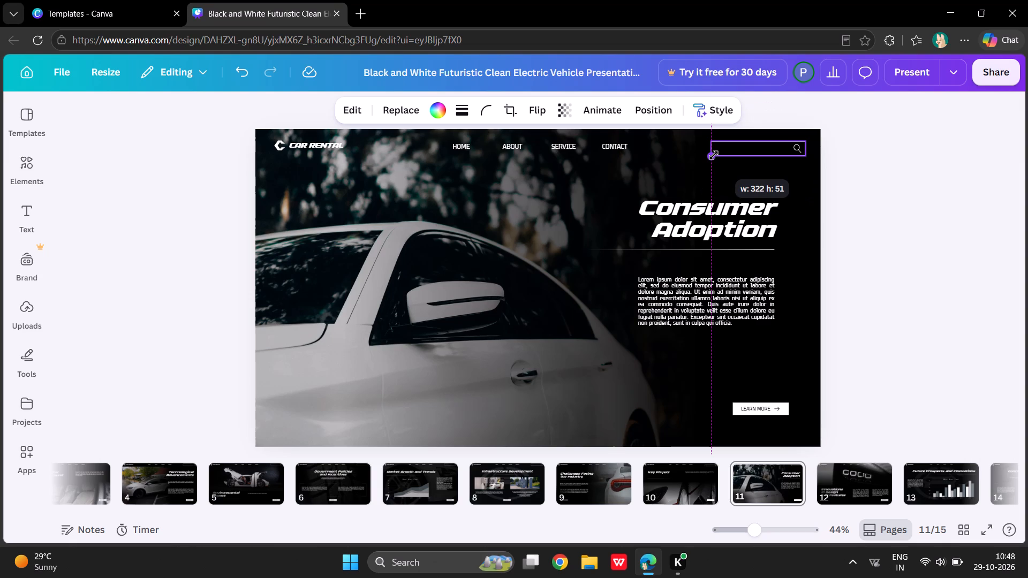
drag(714, 155, 720, 154)
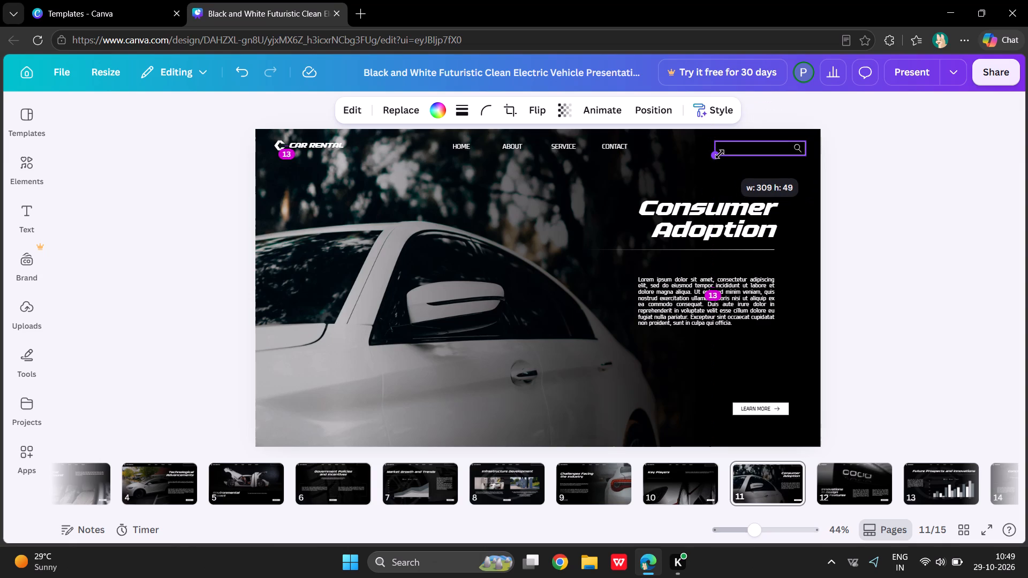
drag(720, 154, 724, 150)
double_click(724, 150)
click(722, 150)
click(718, 155)
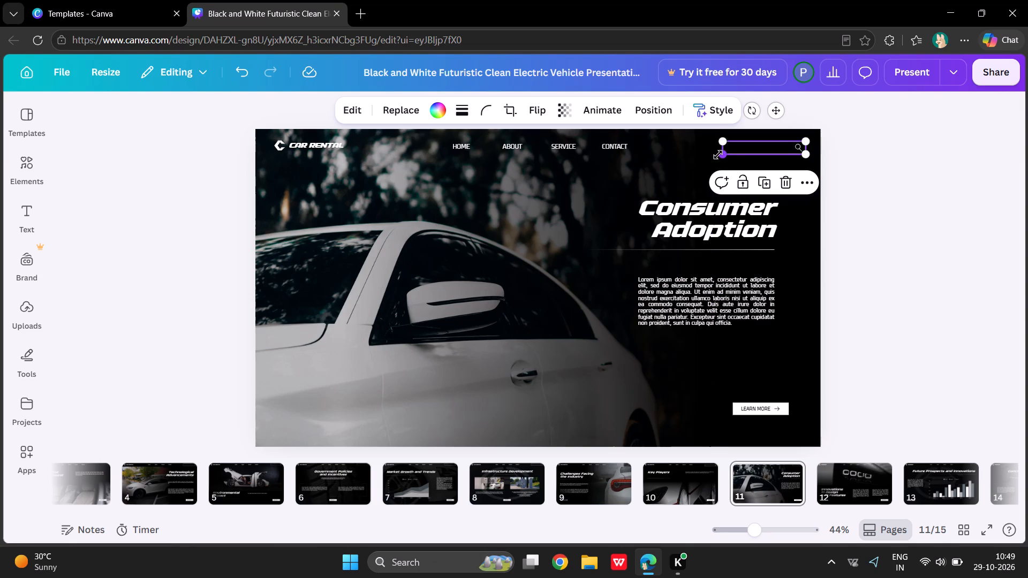
click(705, 156)
click(744, 173)
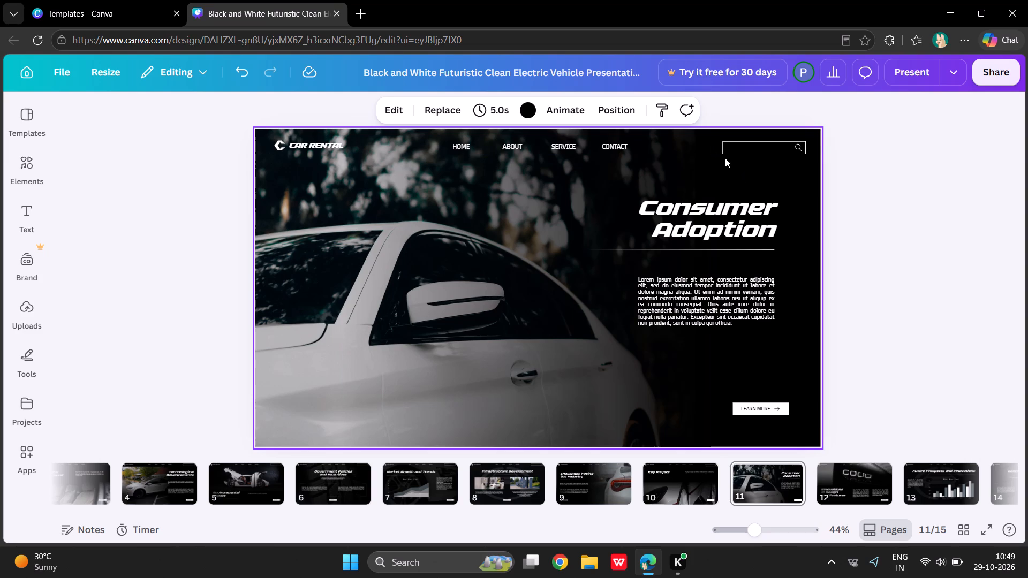
click(725, 156)
click(725, 153)
click(722, 154)
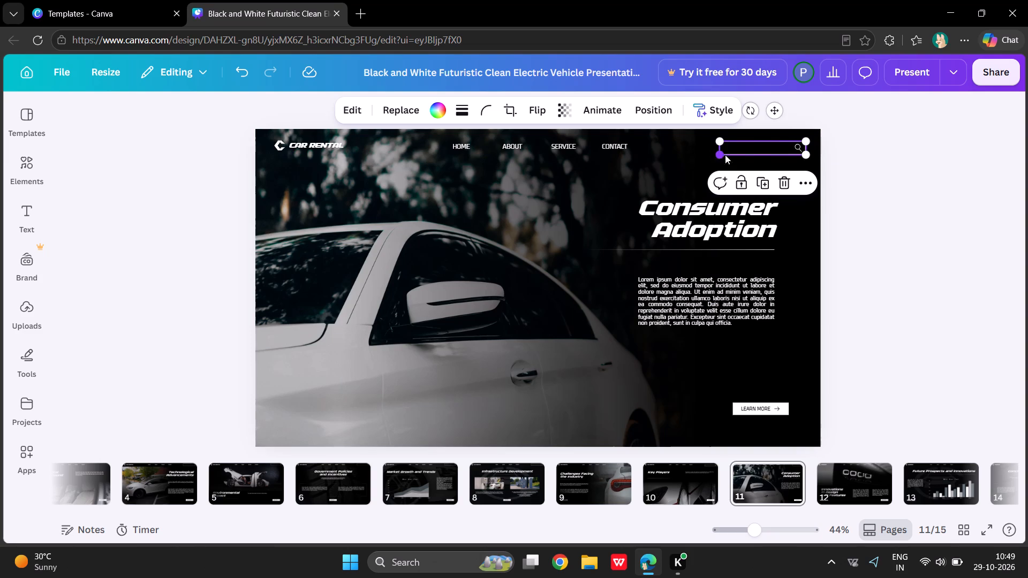
Move slide 11's enlarged search box slightly upward in the header.
drag(753, 149, 752, 142)
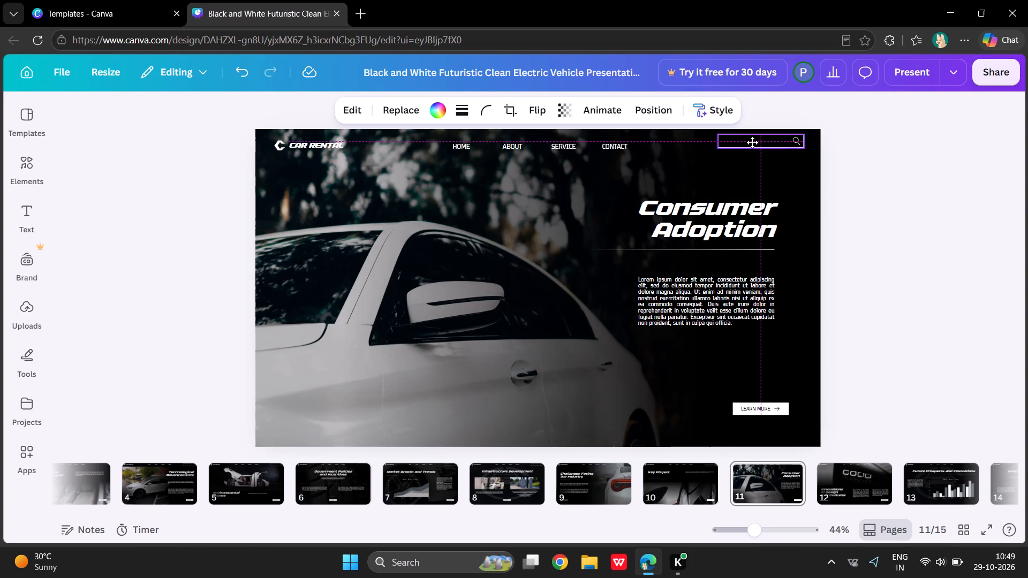
drag(752, 142, 752, 143)
click(752, 143)
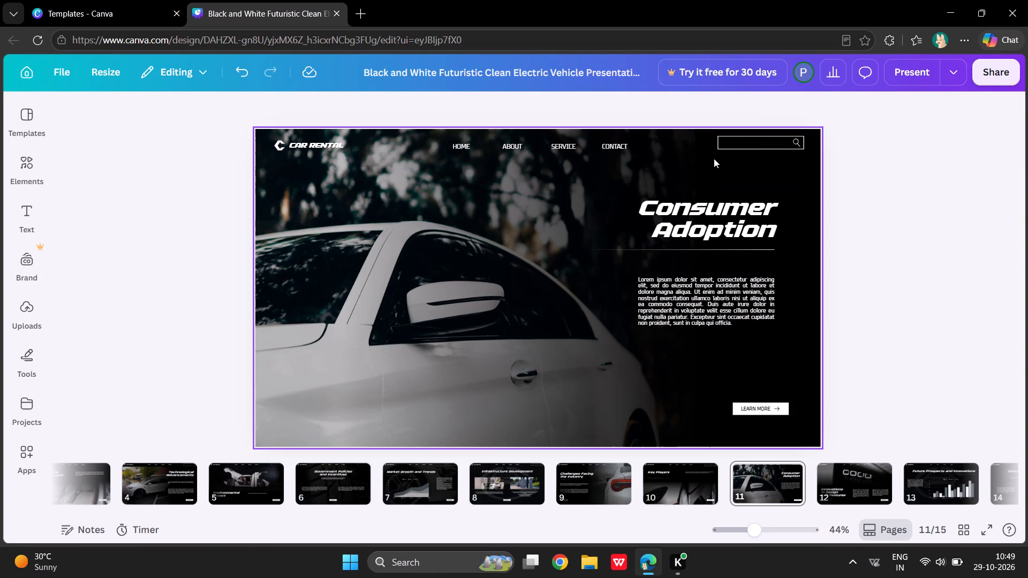
Replace slide 11's placeholder paragraph with "To adopt are projeect which was very to customer because of".
double_click(732, 300)
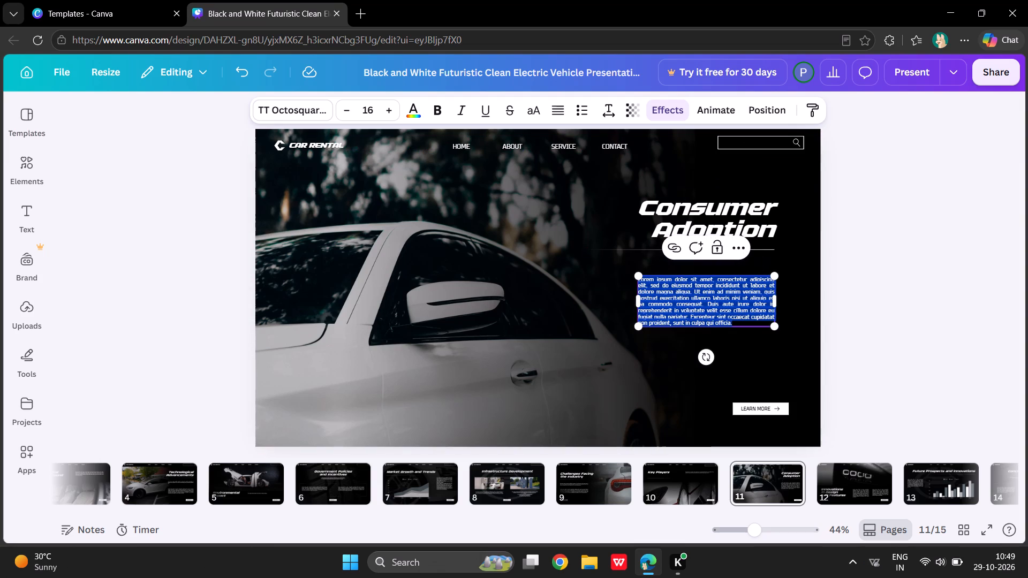
key(BackSpace)
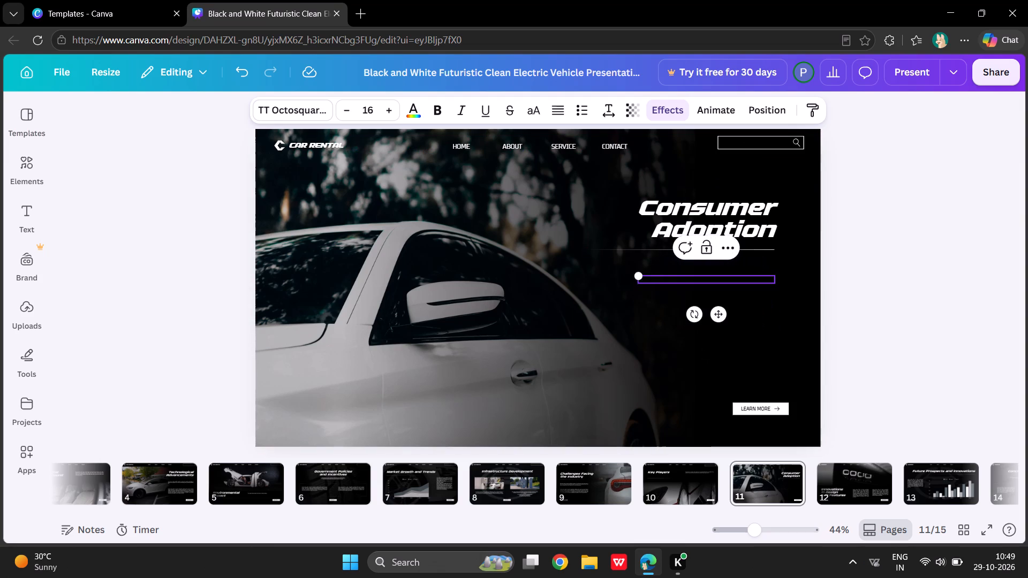
text(o adopt are)
key(space)
text(projeect)
key(space)
text(which was)
key(space)
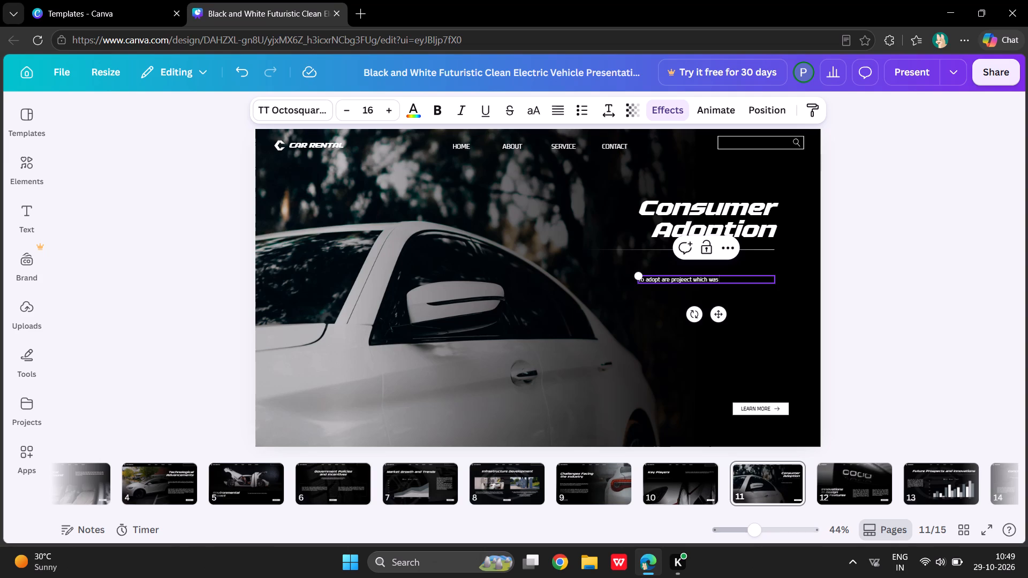
text(very)
key(space)
text(to cus)
key(BackSpace)
text(stomer beac)
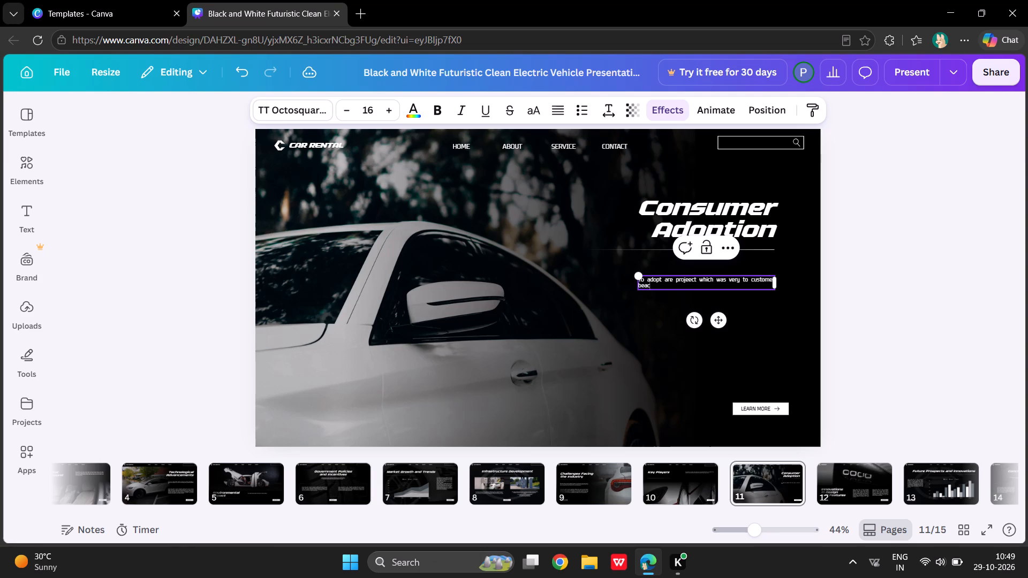
key(BackSpace)
key(BackSpace)
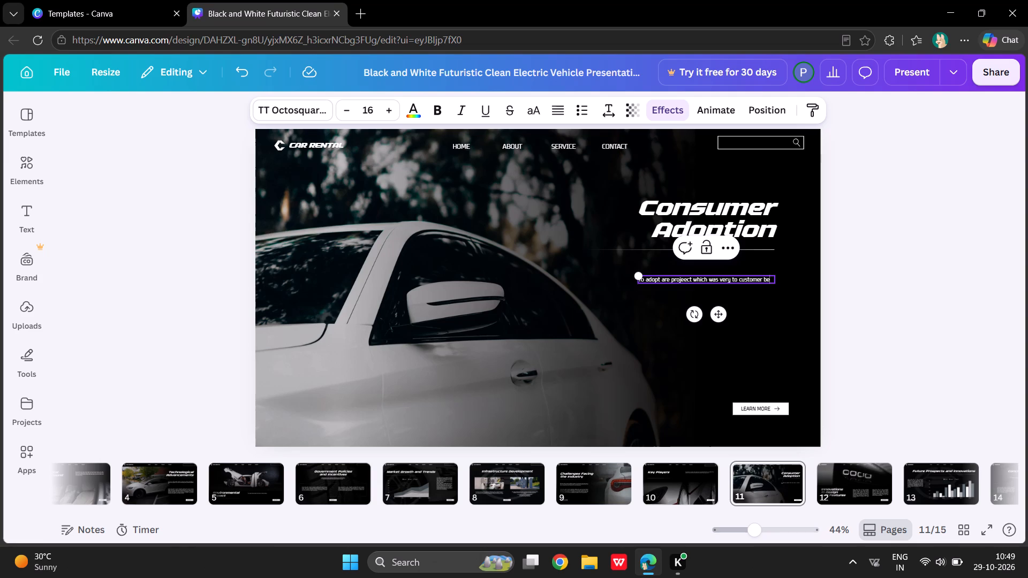
text(cause of)
key(space)
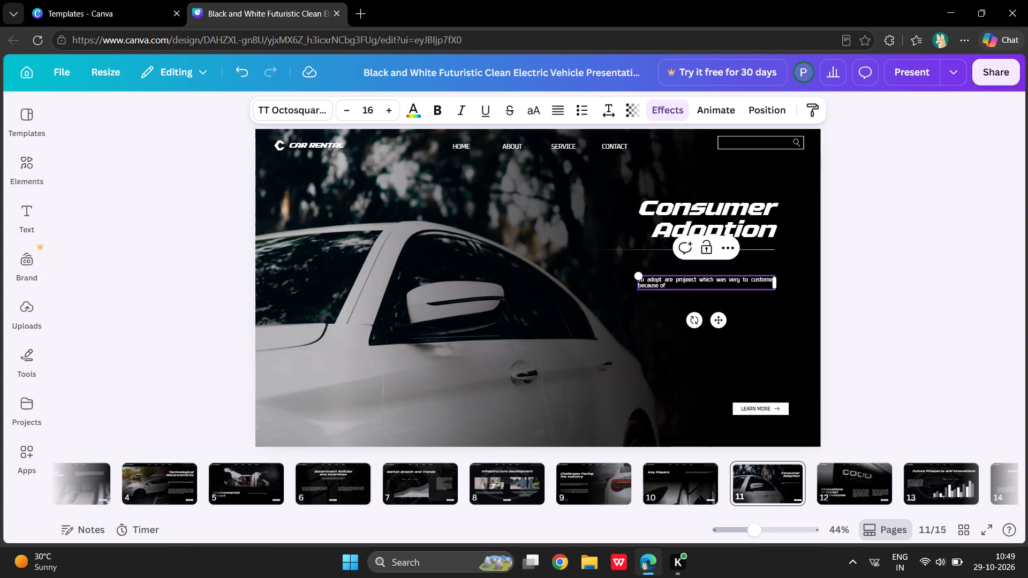
Continue slide 11's paragraph with "our project interface was vary friendly to use".
text(our project interface on)
key(BackSpace)
key(f)
key(BackSpace)
key(BackSpace)
text(was)
key(space)
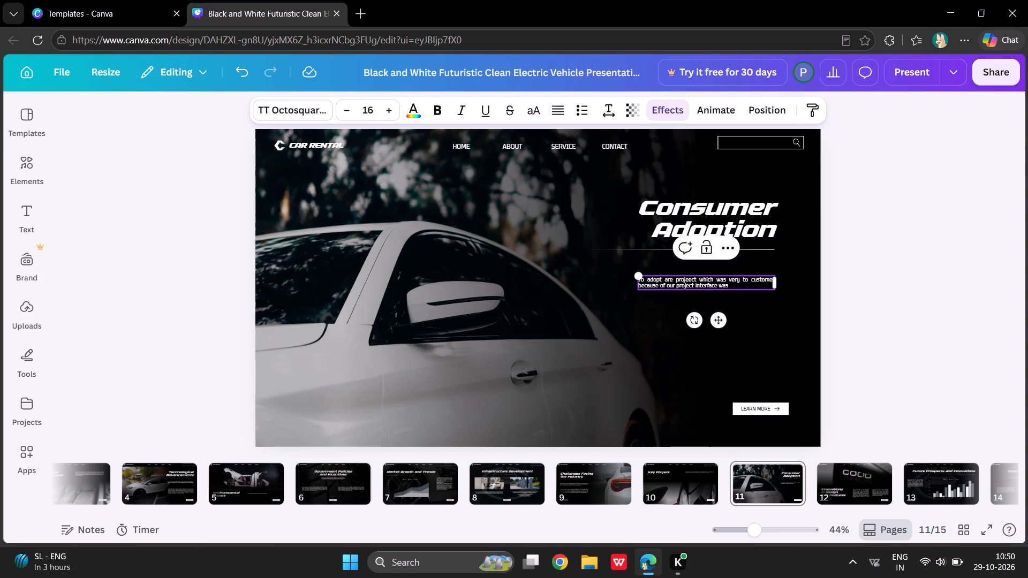
text(vary)
key(space)
text(friendly to use)
key(space)
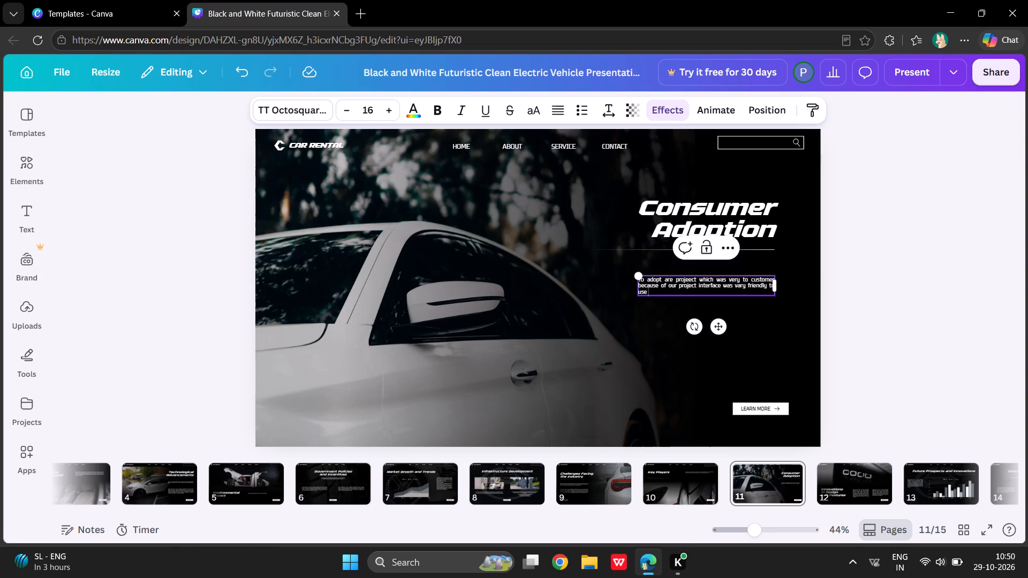
Continue slide 11's paragraph with "so people can easily rent the vehical".
text(so)
key(space)
text(people can easl)
key(BackSpace)
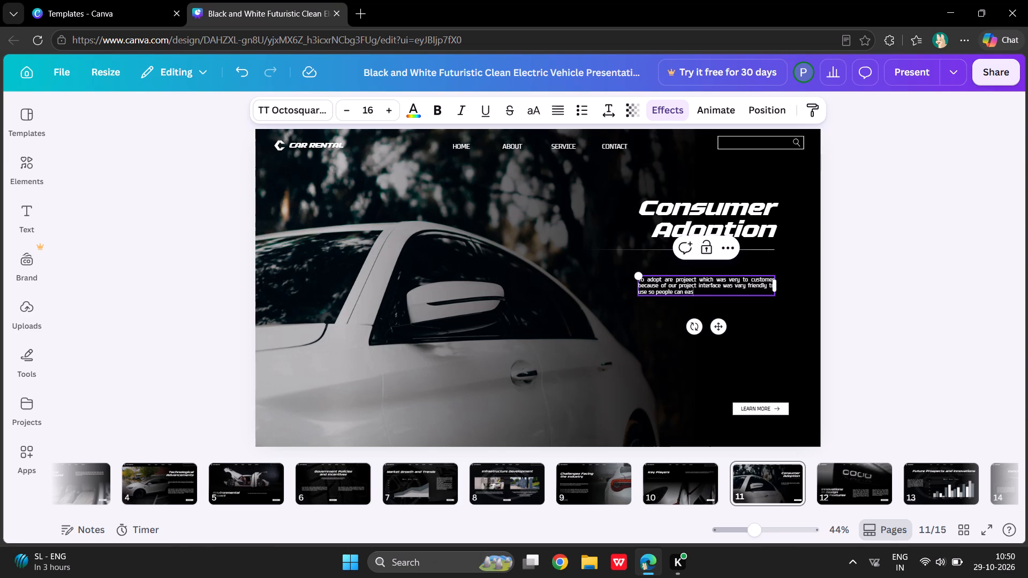
text(ily)
key(space)
text(rent the)
key(space)
text(veh)
text(ical)
key(space)
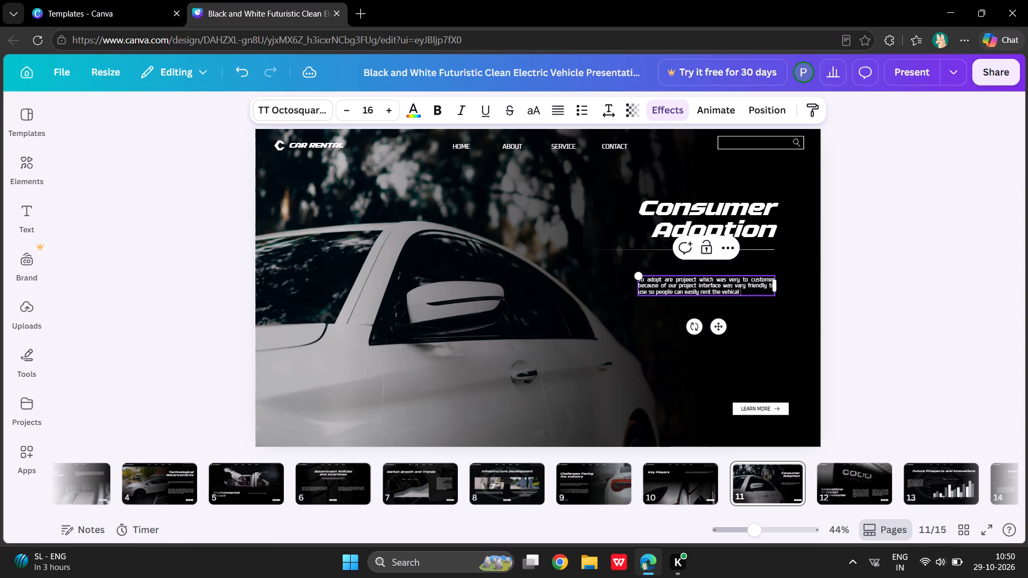
End the sentence in slide 11's paragraph with a full stop directly after "vehical" and start a new line.
text(eas)
key(BackSpace)
key(BackSpace)
key(BackSpace)
key(period)
key(Return)
key(BackSpace)
key(BackSpace)
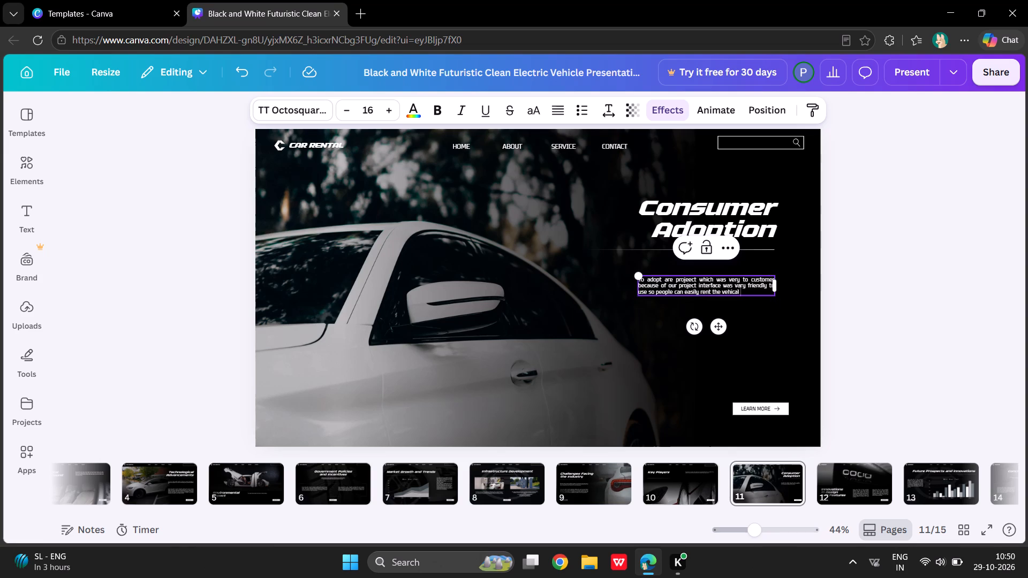
key(period)
key(BackSpace)
key(BackSpace)
key(period)
key(Return)
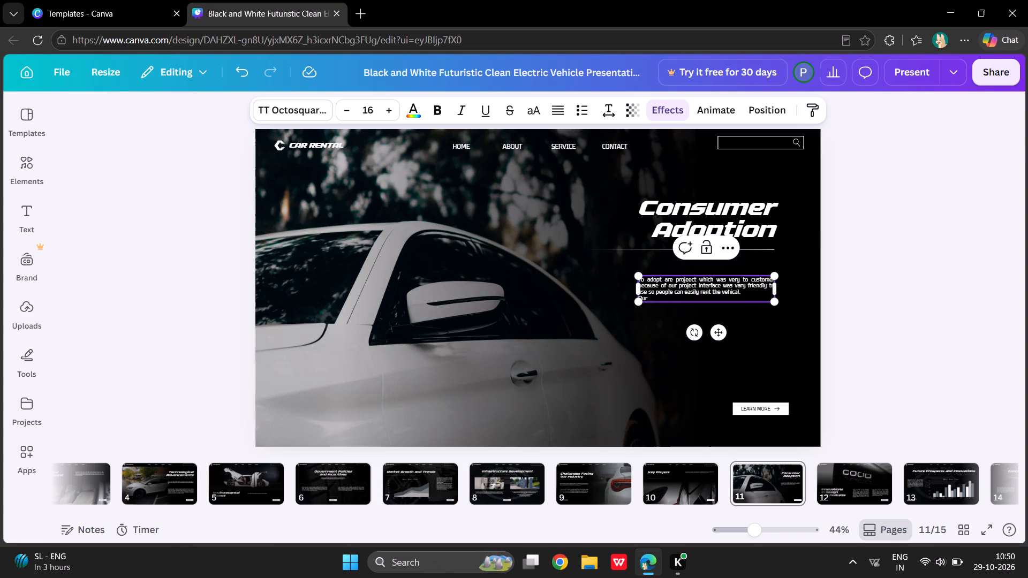
Continue the new line of slide 11's paragraph after "Our" with "project aim was that only that".
text(projecty)
key(BackSpace)
key(space)
text(aim was that only tht)
key(BackSpace)
text(at)
key(space)
Continue slide 11's paragraph with "people cannt get any complain about are project".
text(people cannt gate)
key(space)
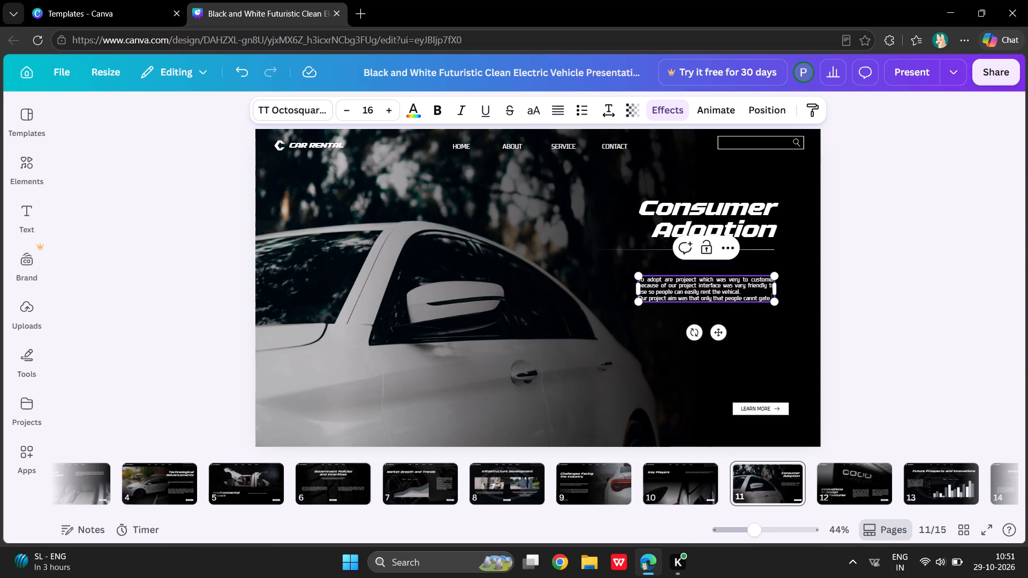
key(BackSpace)
key(BackSpace)
key(BackSpace)
key(BackSpace)
text(et any compla)
text(in)
key(space)
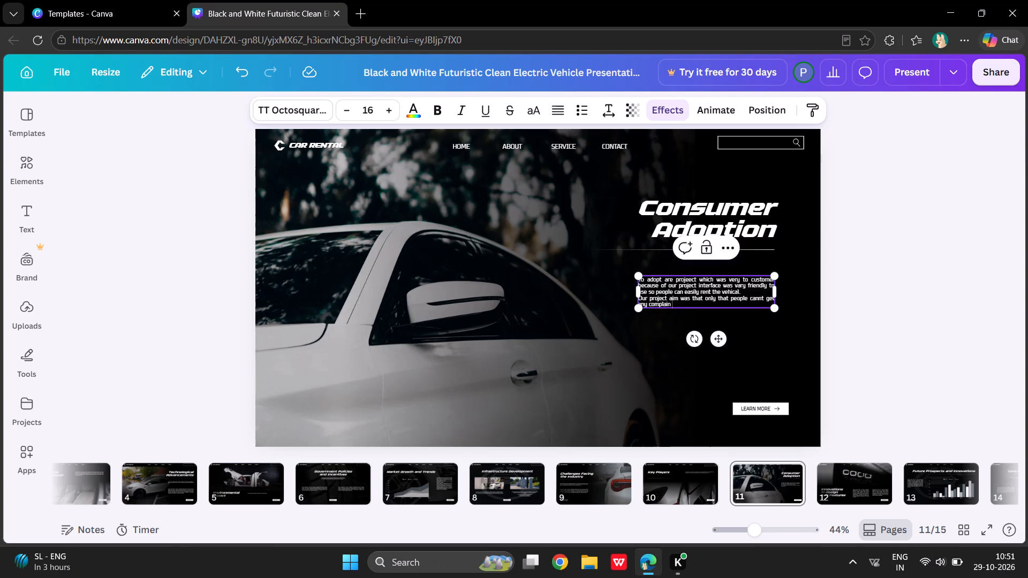
text(about are project)
key(space)
Continue slide 11's paragraph with "so we make are website simple that easy and every people can use".
text(so)
key(space)
text(we make)
key(space)
text(are website si)
text(mple that)
key(space)
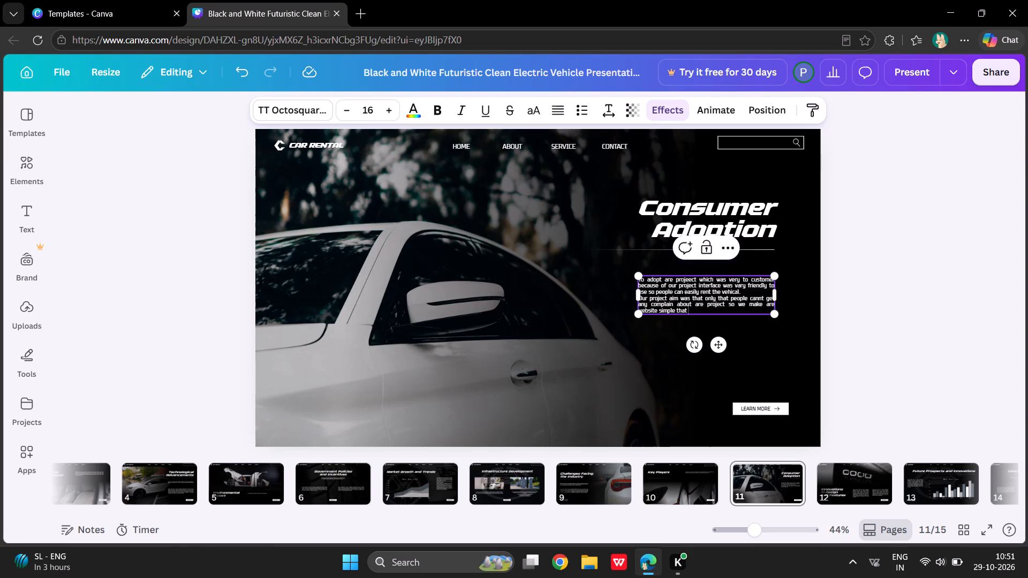
text(easy and every people can y)
key(BackSpace)
text(use)
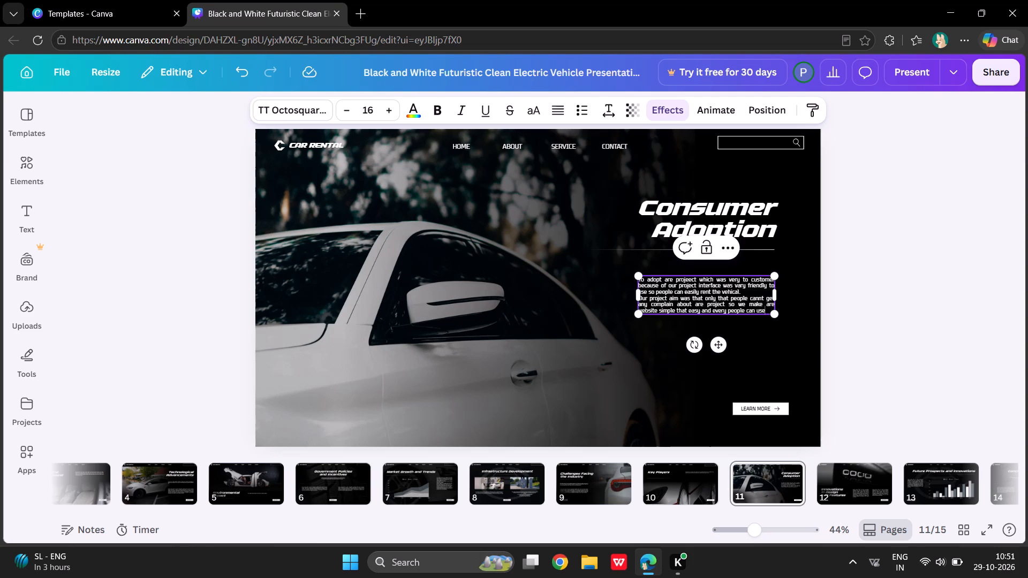
key(space)
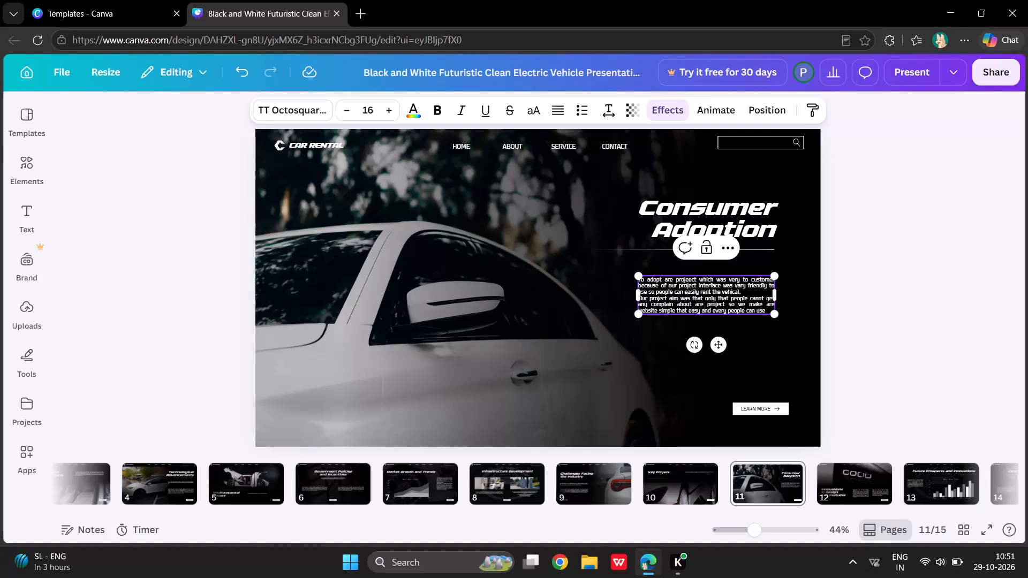
Continue slide 11's paragraph with "our project also project helps to torst we have add different langugee".
text(our project also)
key(space)
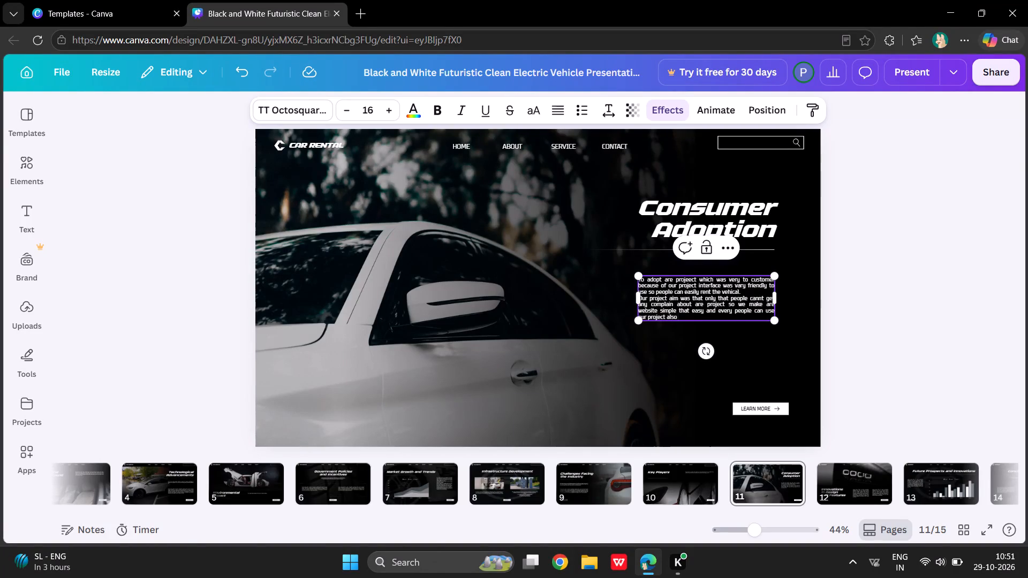
text(project helps to torst we have add)
key(space)
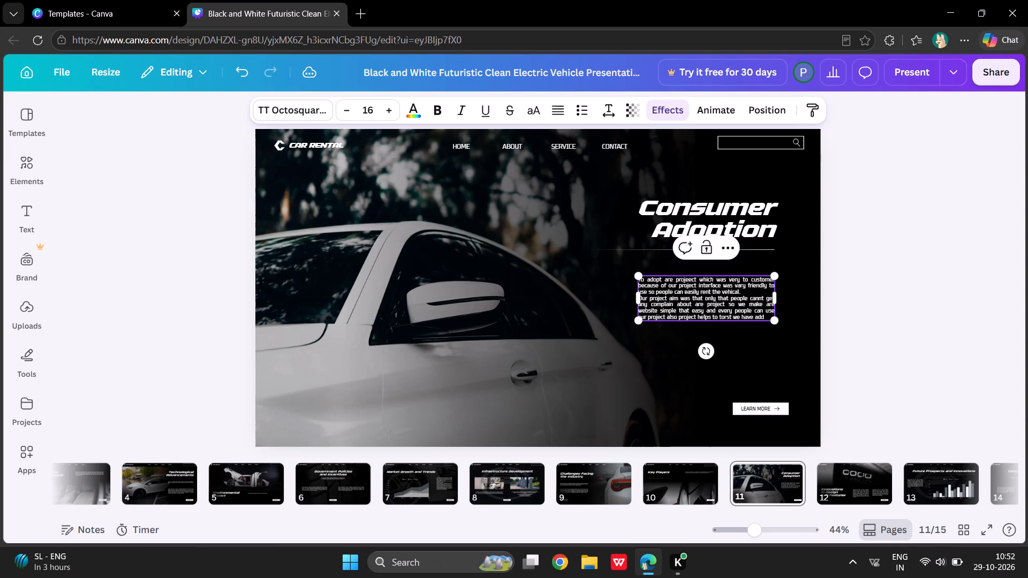
text(different langugee)
key(space)
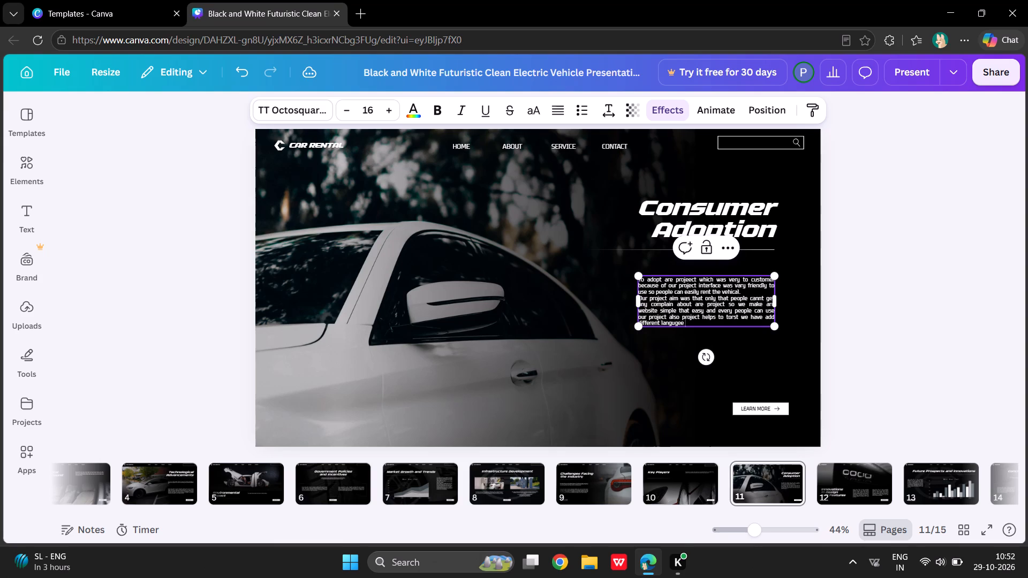
Finish slide 11's paragraph with "that simple to communicate with people to system without any fail".
text(that)
key(space)
text(simple to communicate)
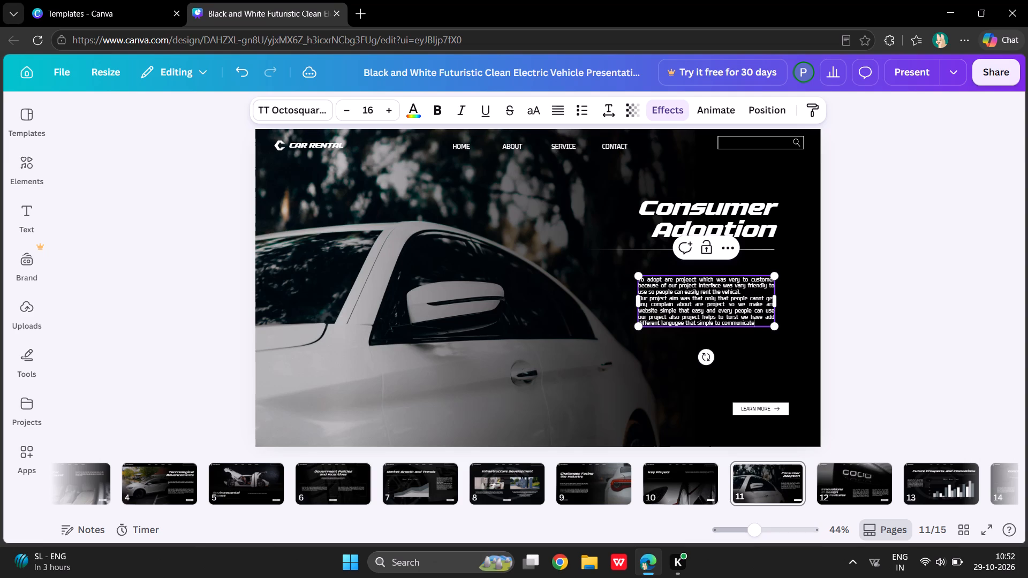
key(space)
text(with)
key(space)
text(people to system)
key(space)
text(without any fail)
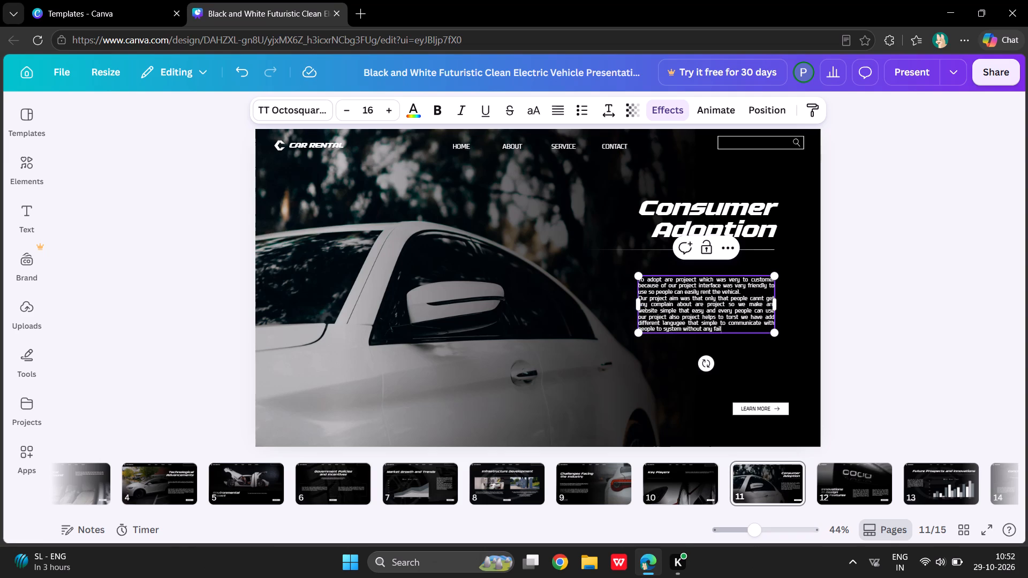
key(space)
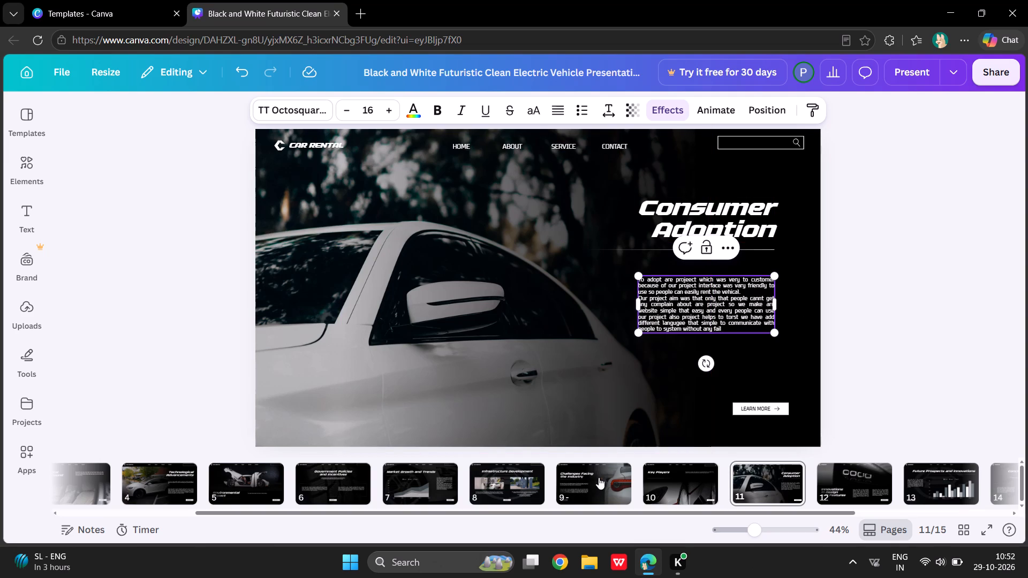
Open slide 12 and select its header brand text "RIMBERIO" for editing.
scroll(758, 490, left, 1)
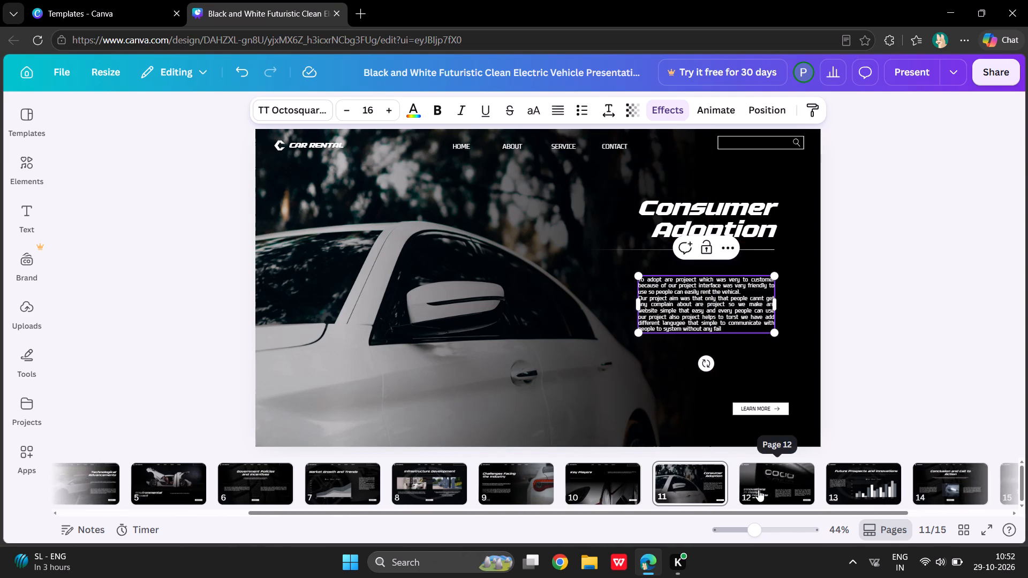
scroll(758, 490, left, 4)
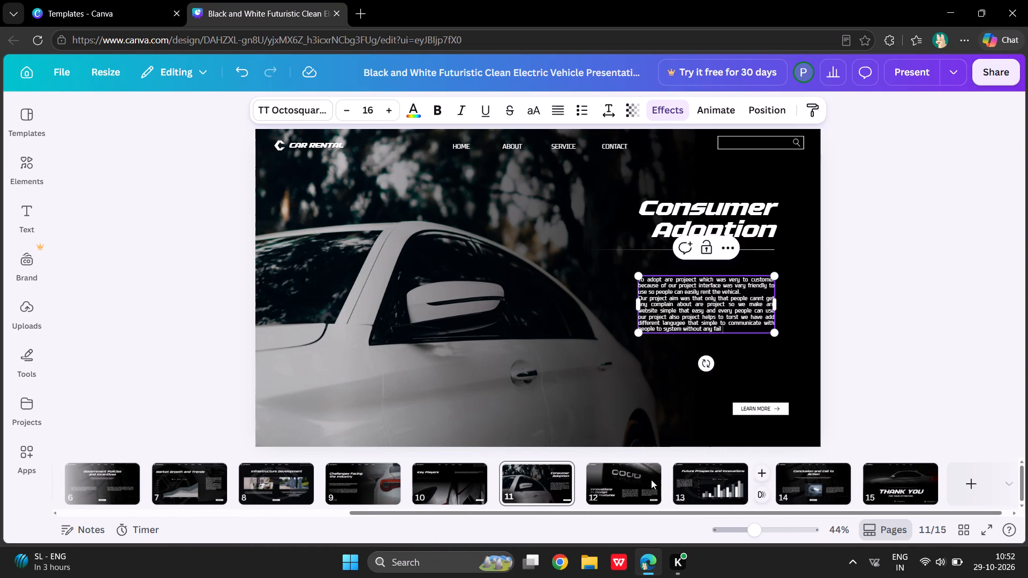
click(651, 479)
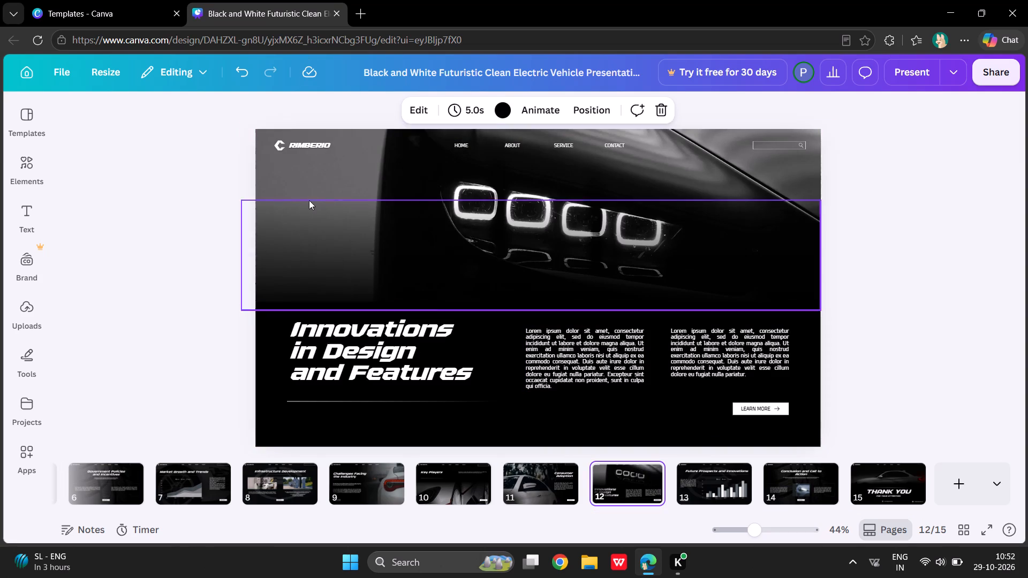
double_click(316, 143)
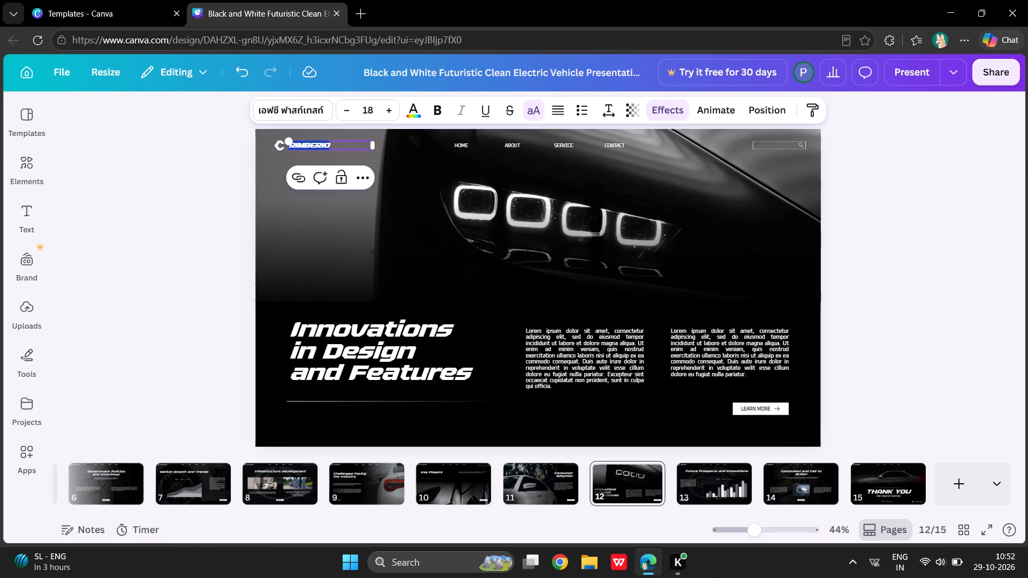
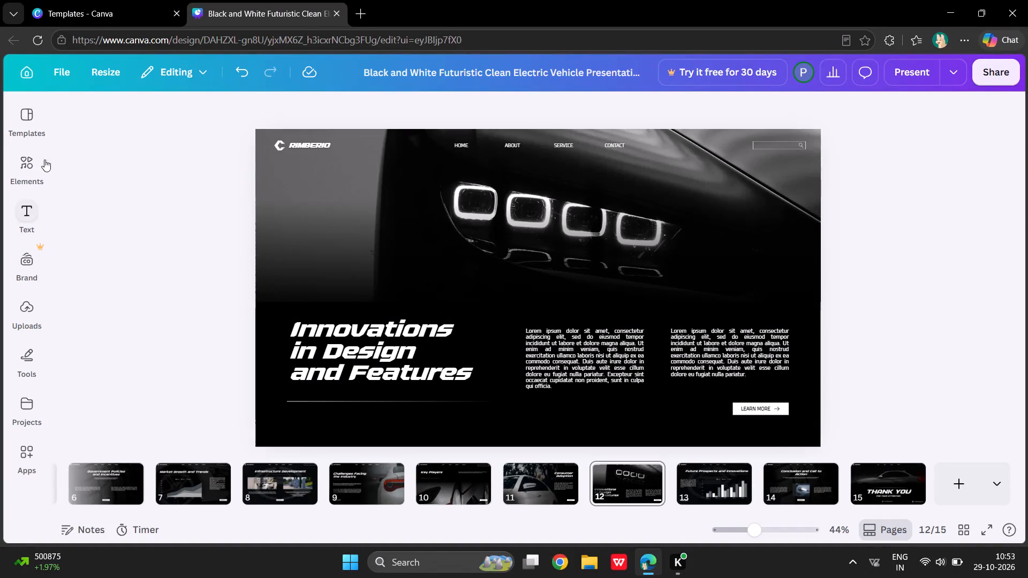
Replace slide 12's layout with the "Driving the Future" cover page from the Black and White Modern Automotive Presentation template.
click(30, 113)
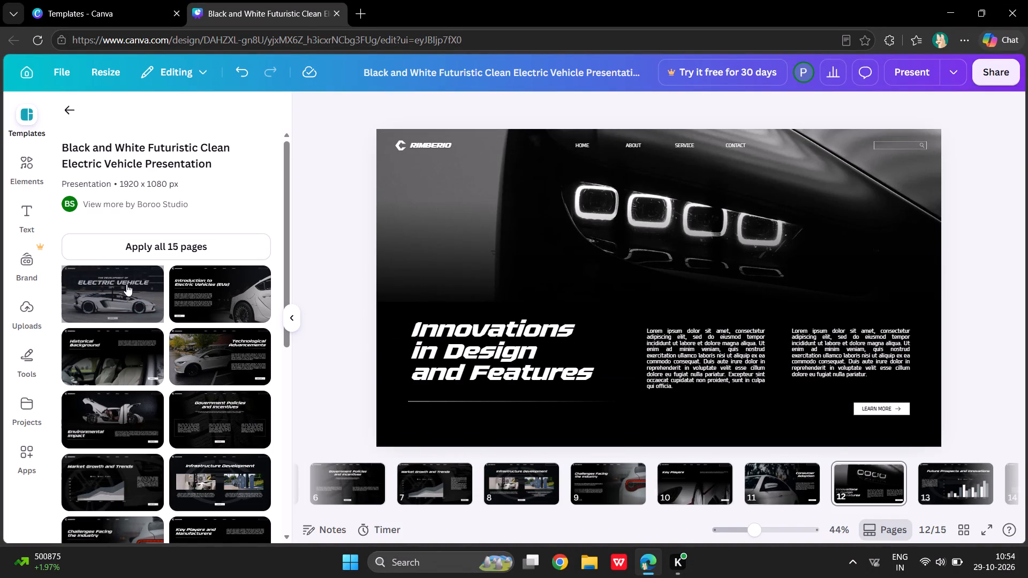
scroll(126, 278, down, 5)
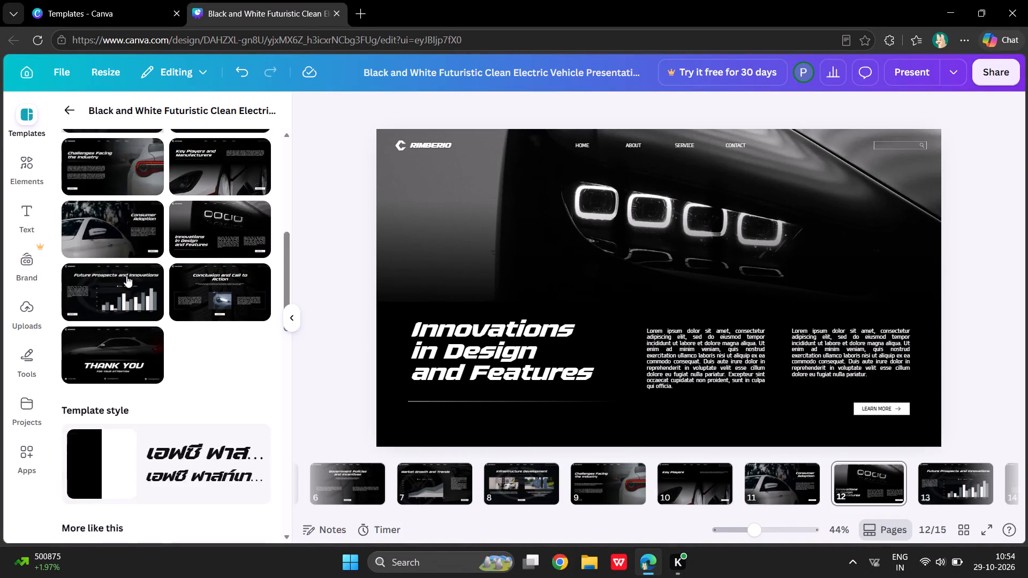
scroll(126, 276, down, 1)
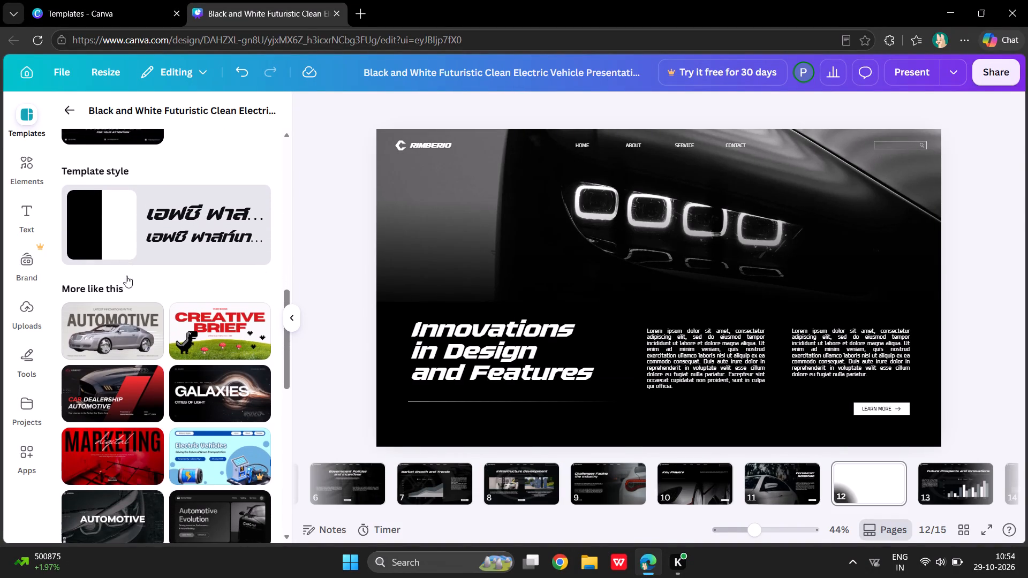
scroll(126, 276, down, 3)
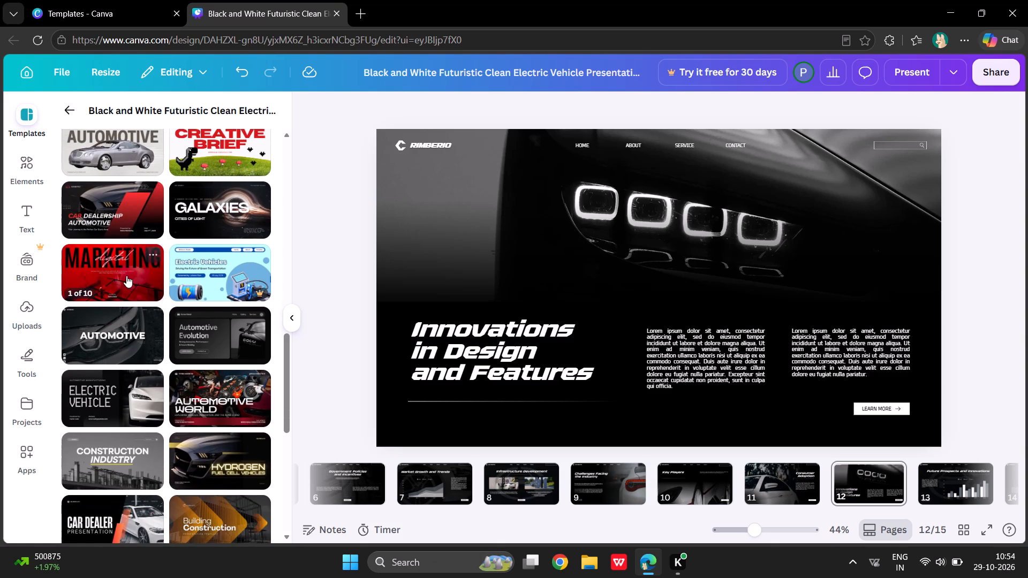
scroll(126, 276, down, 1)
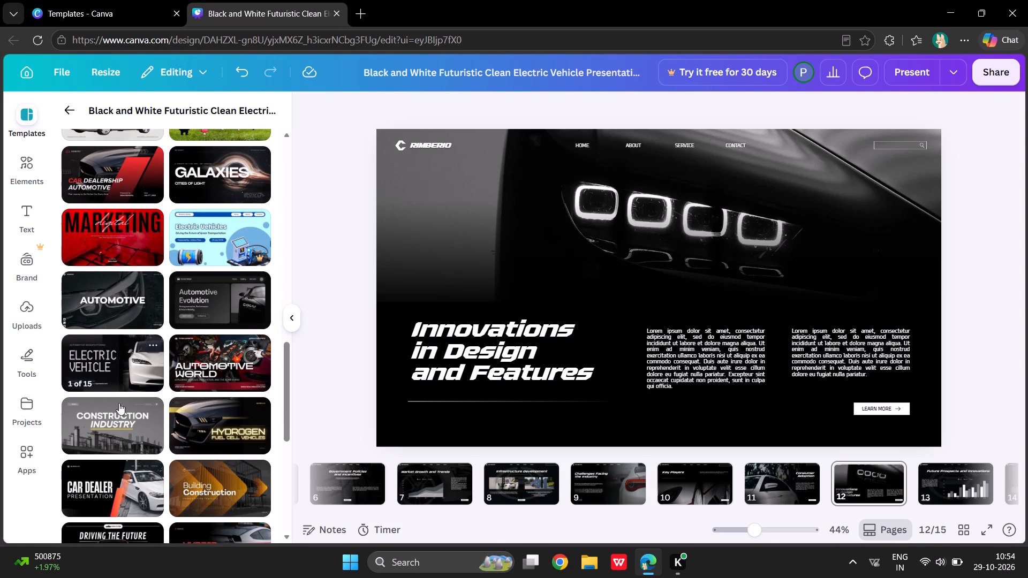
scroll(191, 425, down, 1)
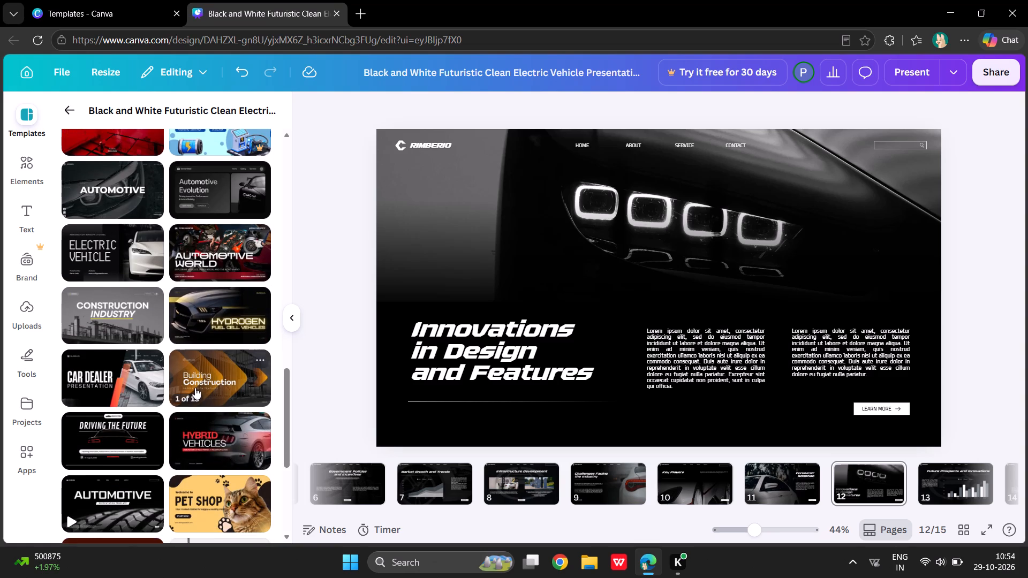
scroll(195, 388, up, 8)
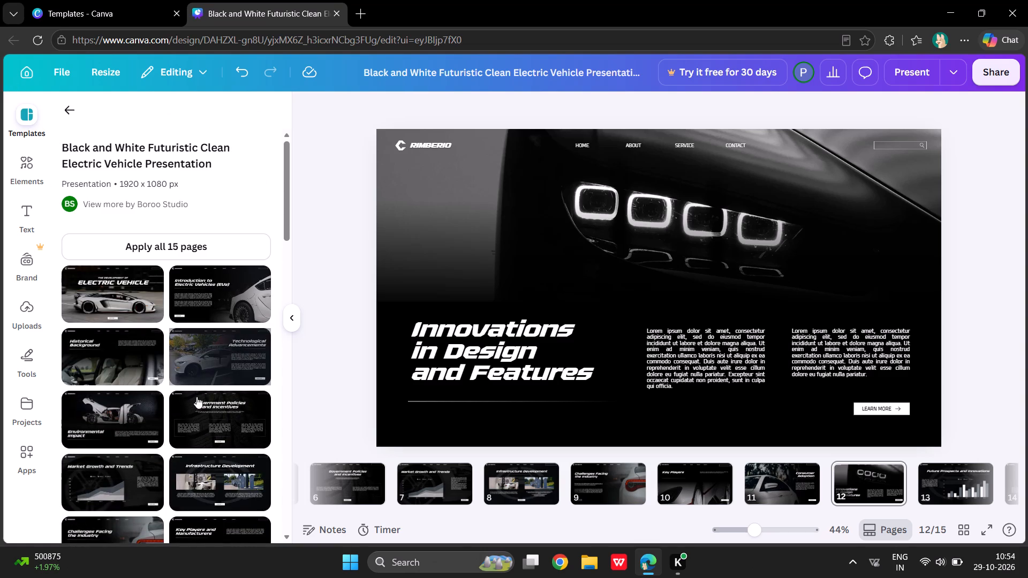
scroll(196, 398, down, 10)
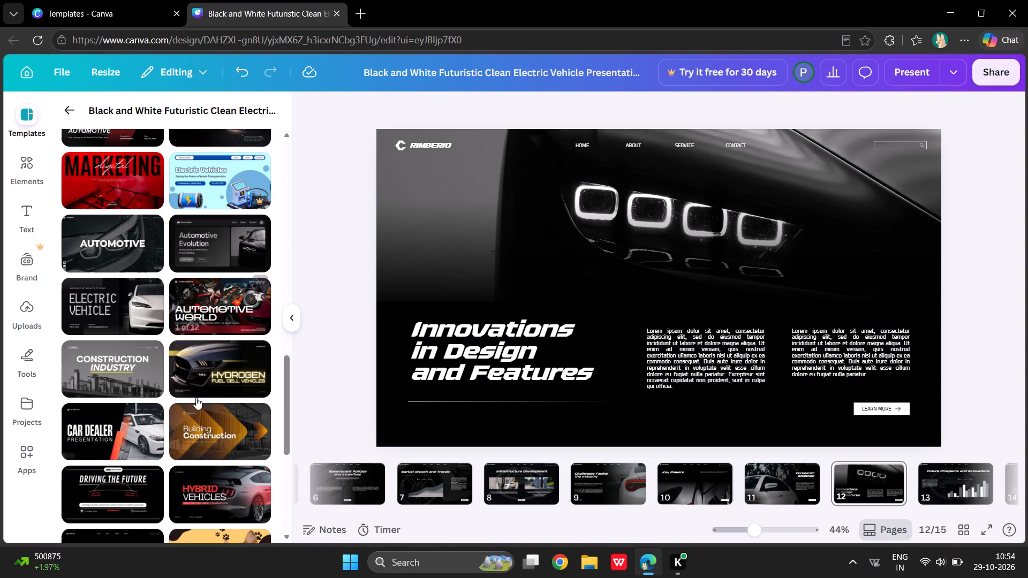
scroll(196, 398, down, 2)
click(132, 320)
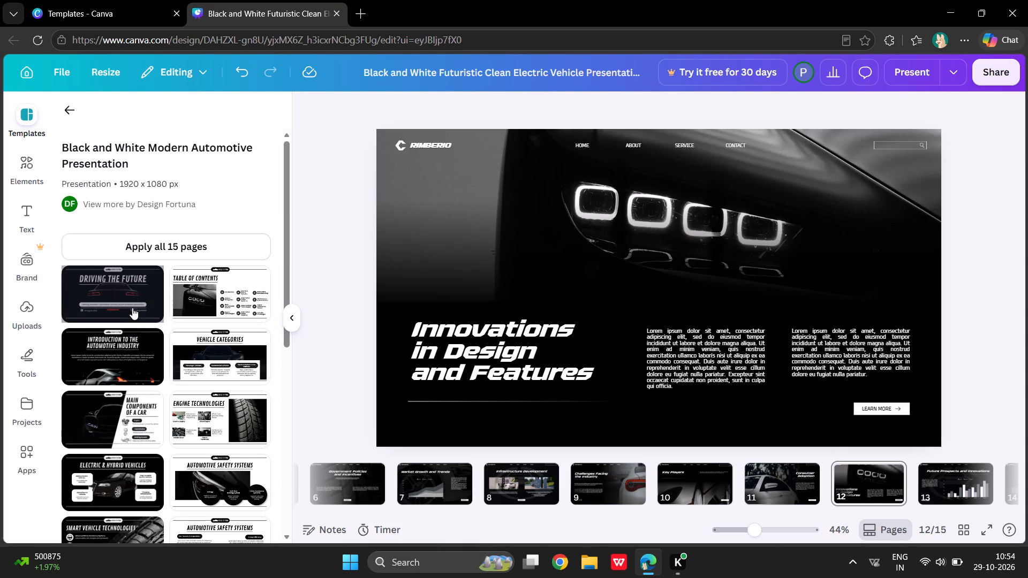
click(132, 294)
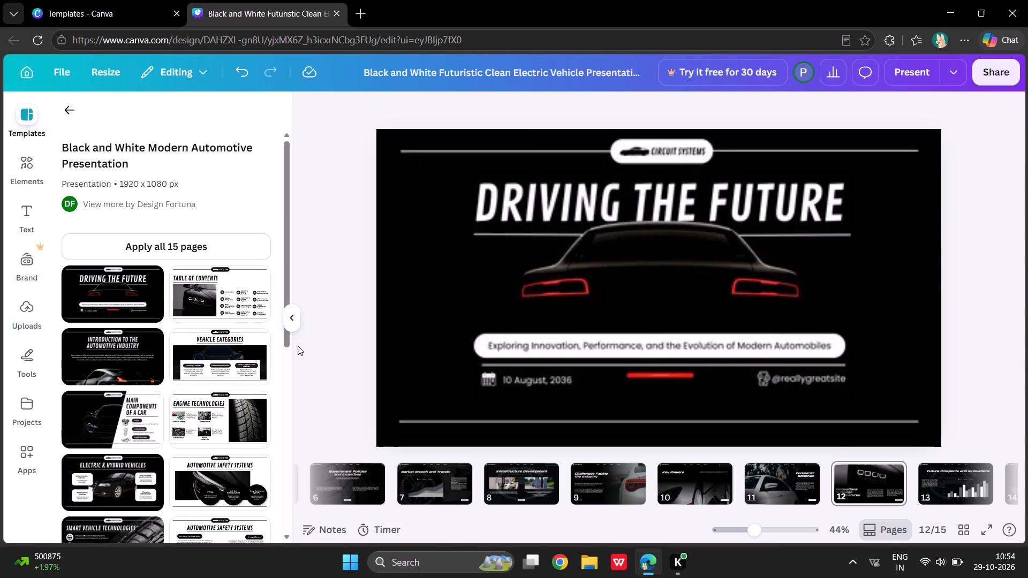
scroll(731, 481, left, 5)
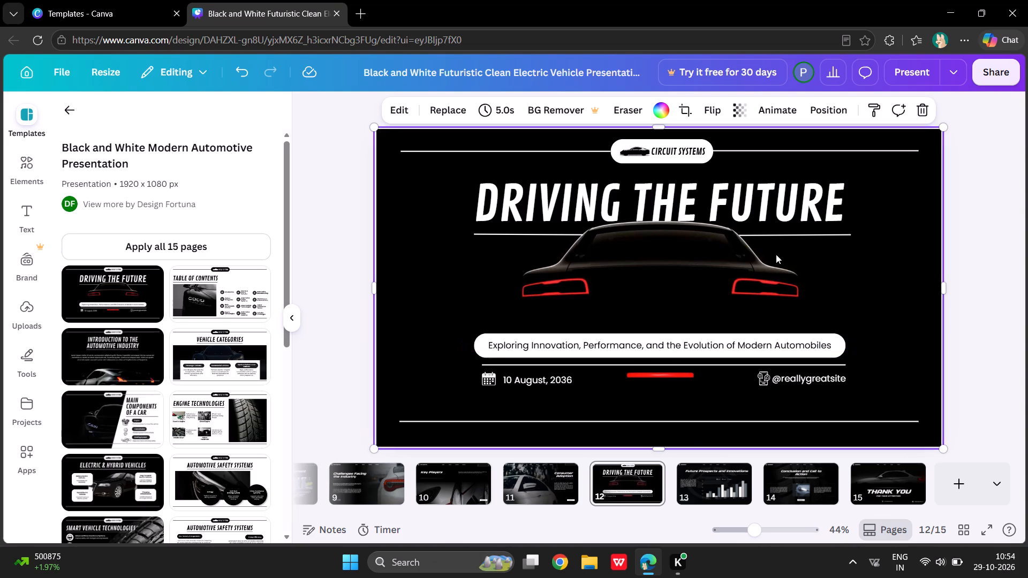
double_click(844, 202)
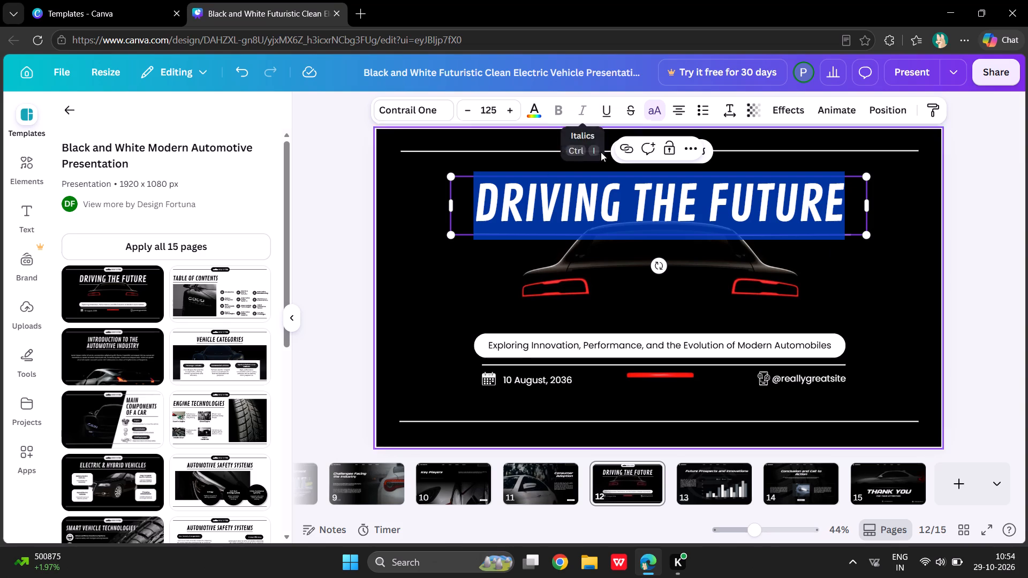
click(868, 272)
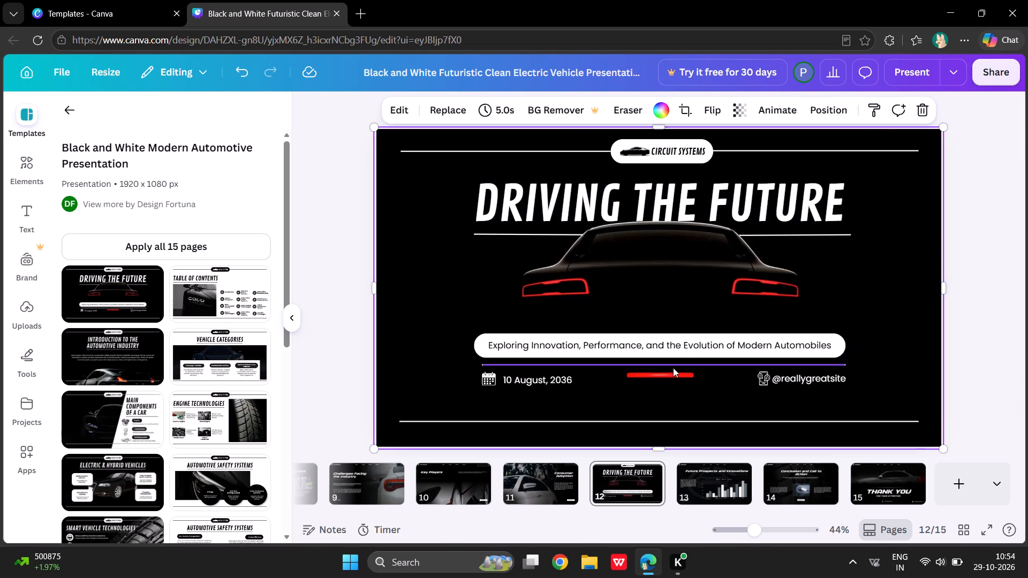
Replace slide 13's placeholder paragraph with "Our very simple aim to future that all prople must only uusse only our app for".
click(717, 478)
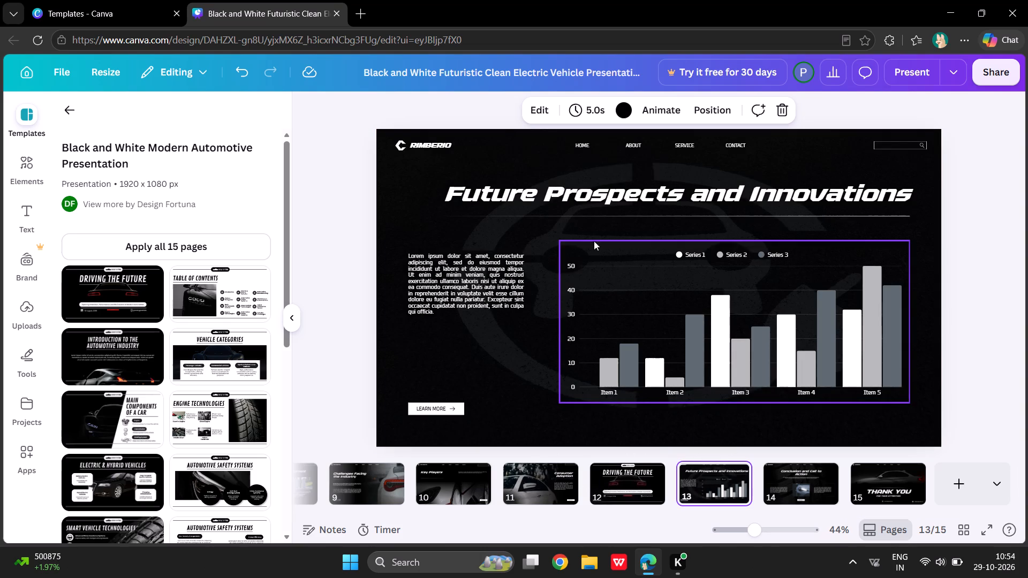
double_click(470, 275)
double_click(470, 275)
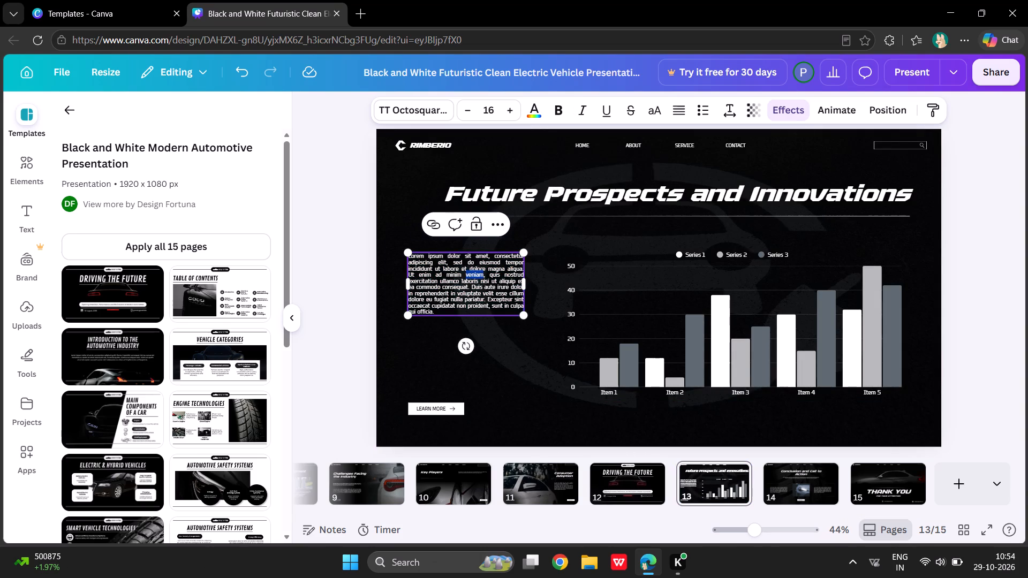
triple_click(470, 275)
click(470, 275)
key(BackSpace)
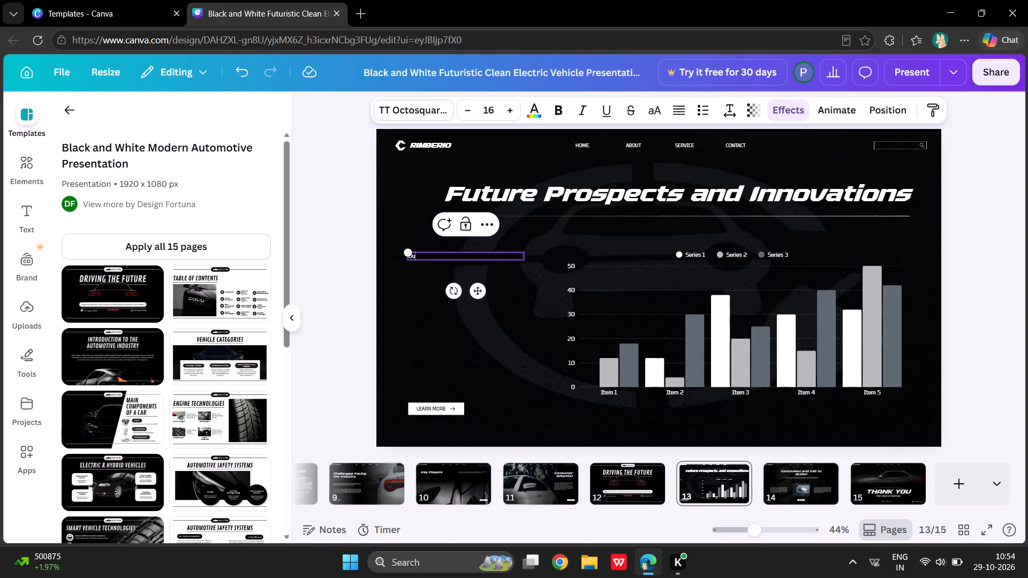
text(very simple aim t)
text(o future)
key(space)
text(that all prople must only uusse)
key(space)
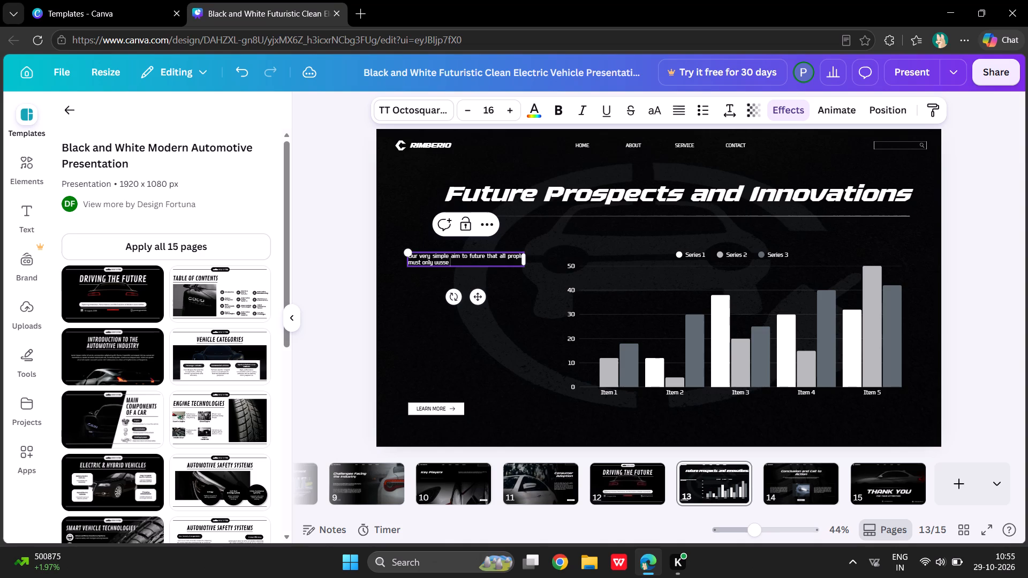
text(only ar)
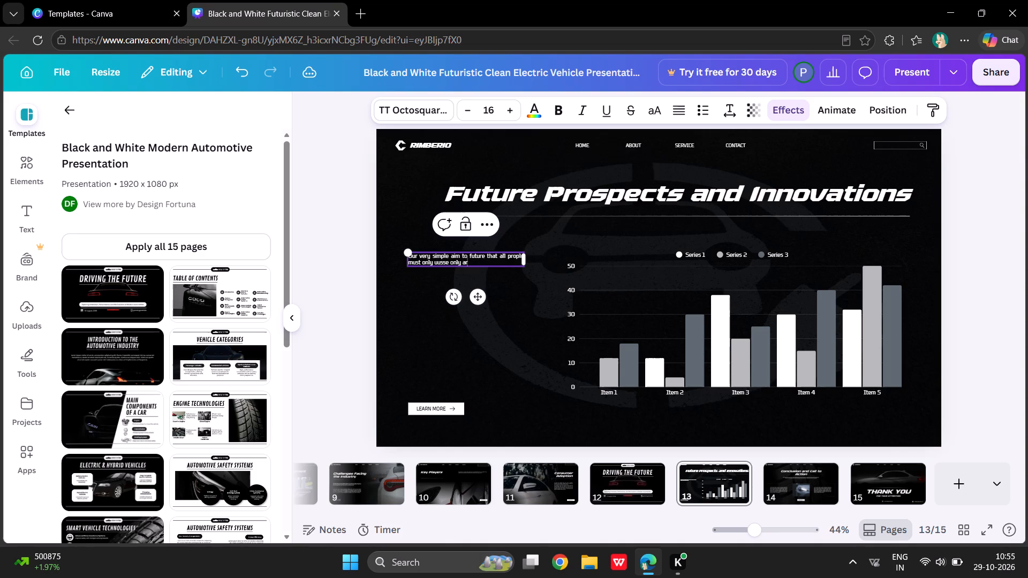
key(BackSpace)
key(BackSpace)
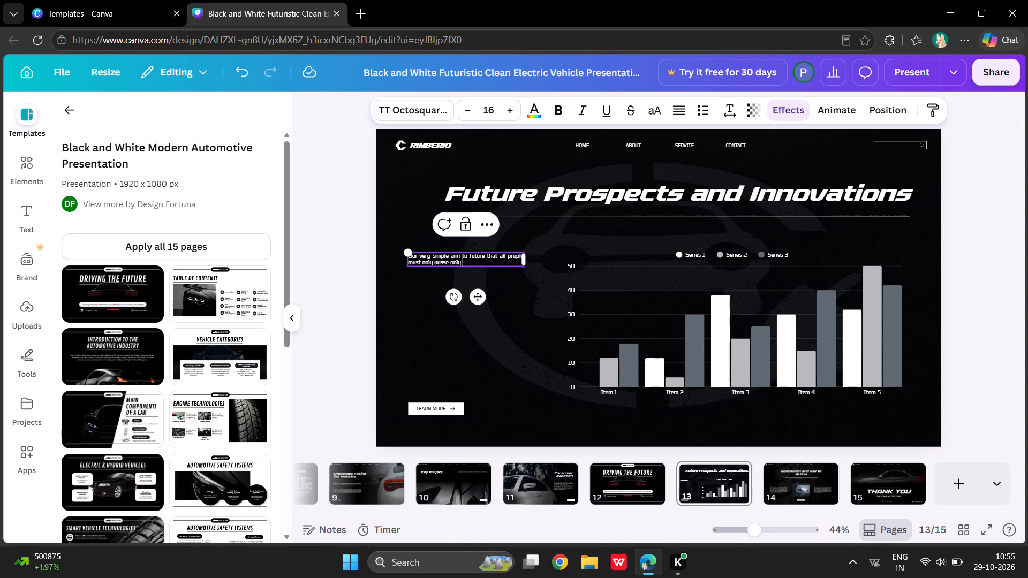
text(our app)
key(space)
text(for)
key(space)
Correct the word "uusse" to "use" in slide 13's paragraph.
key(Left)
key(Left)
key(Left)
key(Left)
key(Left)
key(Left)
key(Left)
key(Left)
key(Left)
key(Left)
key(Left)
key(Left)
key(Left)
key(Left)
key(Left)
key(Left)
key(Left)
key(Left)
key(Left)
key(Left)
key(Left)
key(BackSpace)
key(BackSpace)
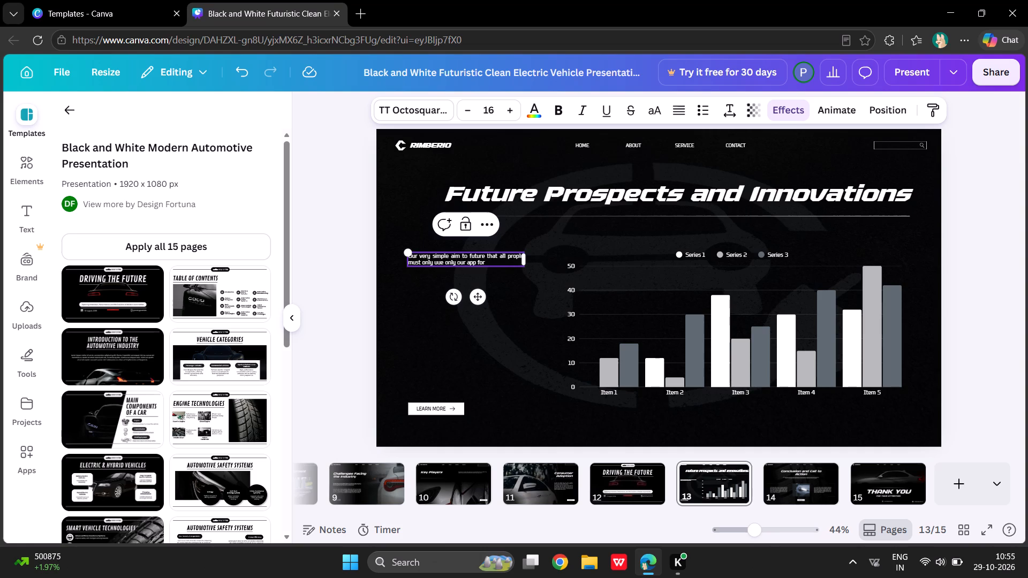
key(BackSpace)
key(s)
Continue slide 13's paragraph from its end with "rent a car".
key(Right)
key(Right)
key(Right)
key(Right)
key(Right)
key(Right)
key(Right)
key(Right)
key(Right)
key(Right)
key(Right)
key(Right)
key(Right)
key(Right)
key(Right)
key(Right)
key(Right)
key(Right)
key(Right)
key(Right)
key(space)
text(rent a)
key(space)
text(car)
key(space)
Continue slide 13's paragraph with "we can grow very mush fast beacuse of market".
key(w)
text(e can gro)
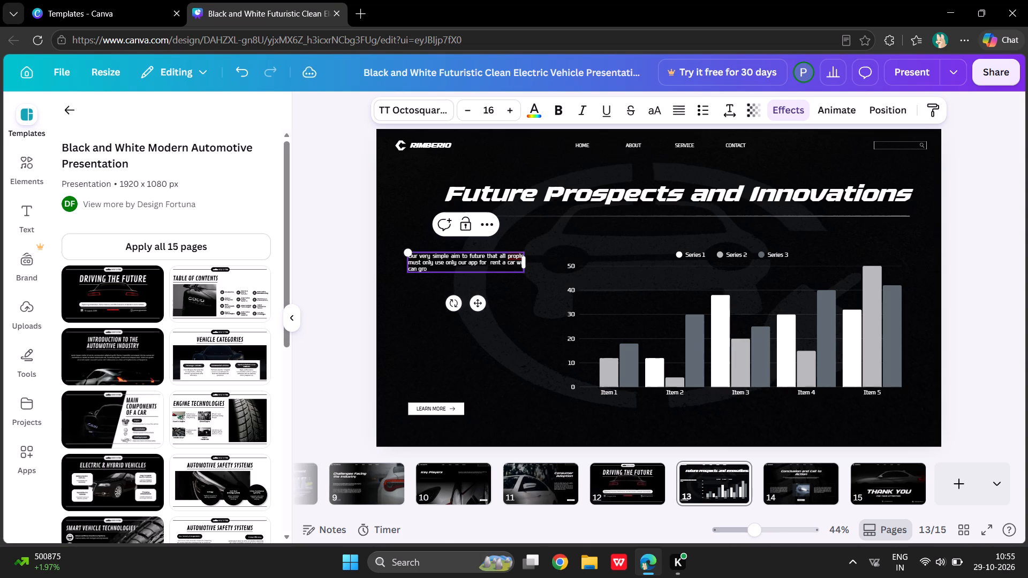
text(w)
key(space)
text(very mush)
key(space)
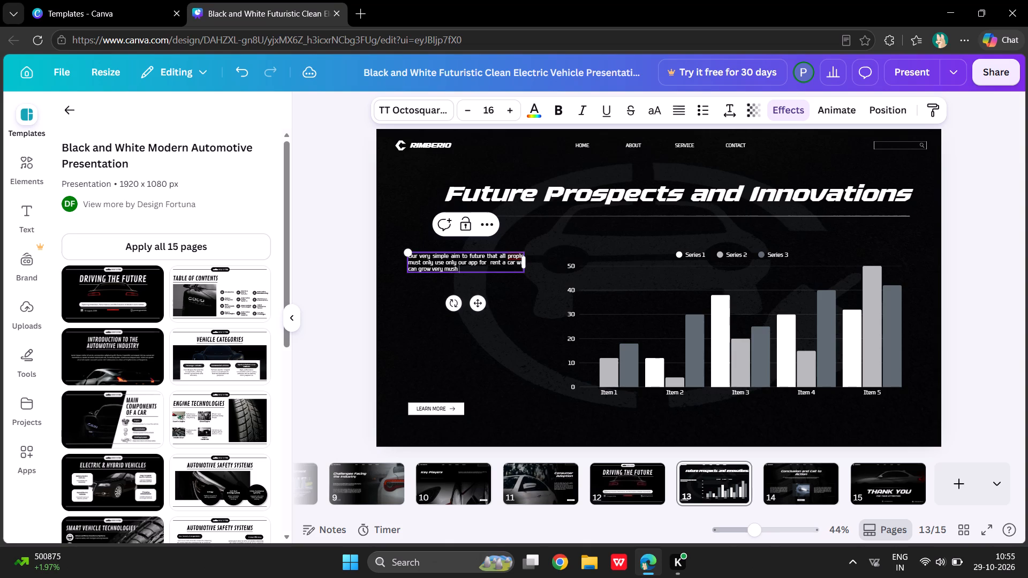
text(fast beacuse of market)
key(space)
Continue slide 13's paragraph with "was shiffting from uber app beaacuse of druver".
key(e)
key(BackSpace)
text(was)
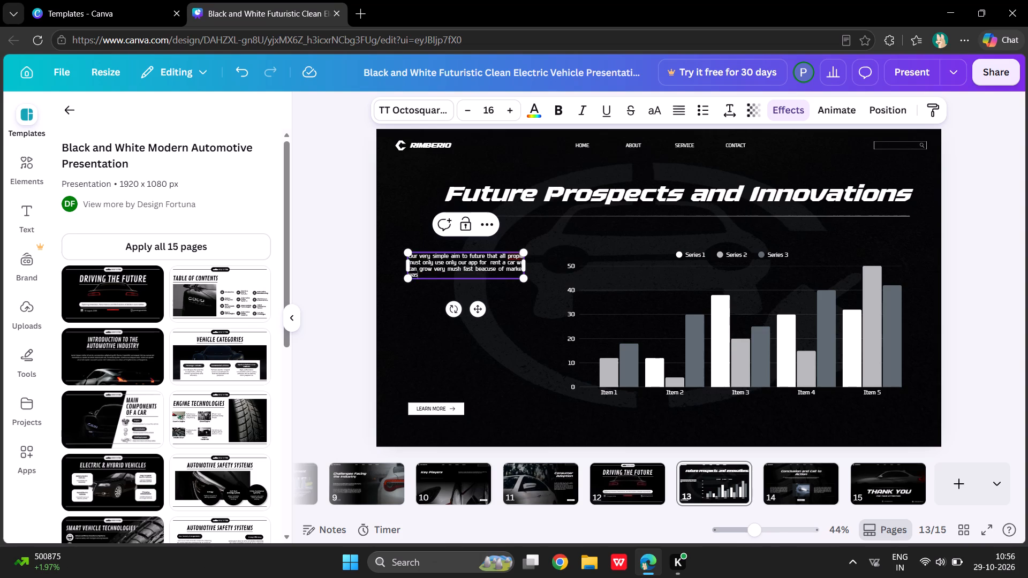
key(space)
text(shiffting from)
key(space)
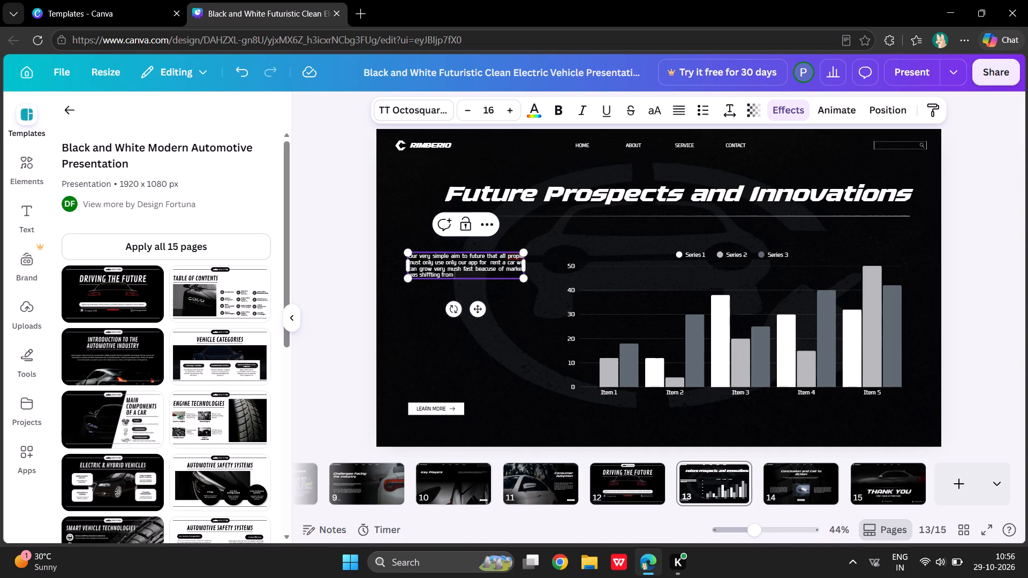
key(u)
text(ber)
key(space)
text(app)
key(space)
text(beaacuse of druver)
key(space)
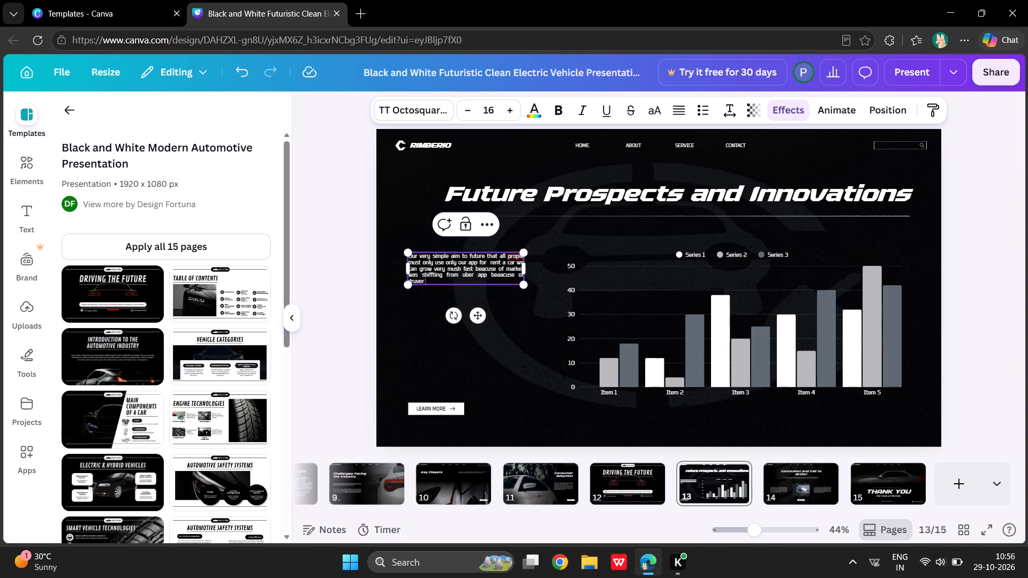
Complete the paragraph on slide 13 with "the rental car you can drive by yourself".
key(t)
key(BackSpace)
text(the rental car y)
text(ou)
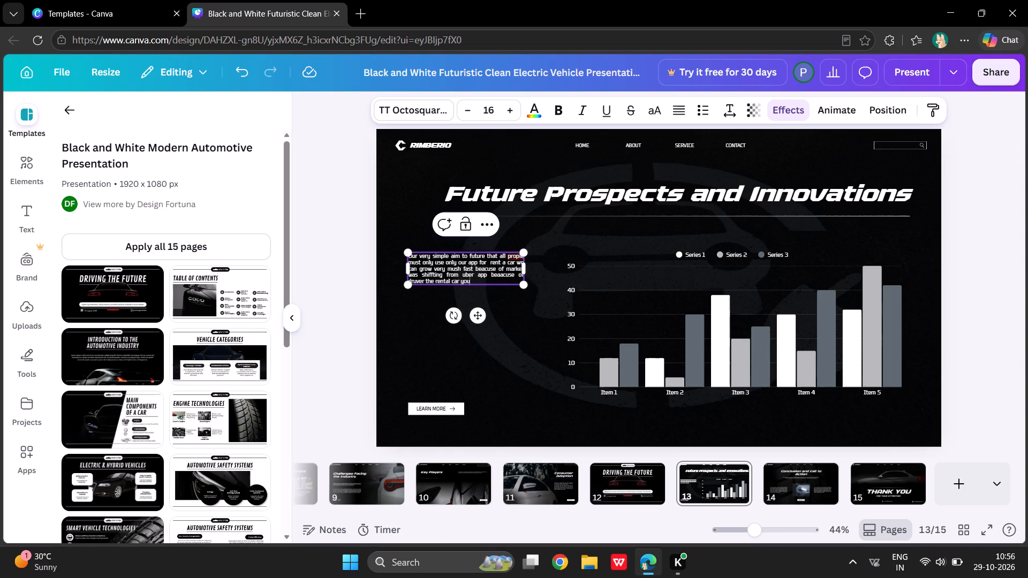
key(space)
text(can drive by yourself)
key(space)
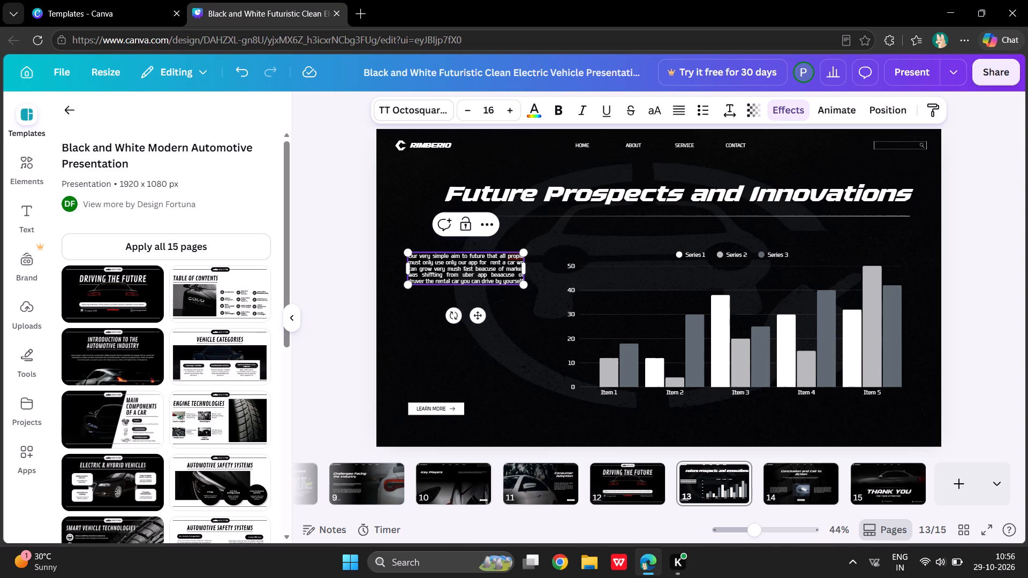
Add a second paragraph below a blank line on slide 13 reading "Innovation: we have make location tracking".
key(Return)
key(Return)
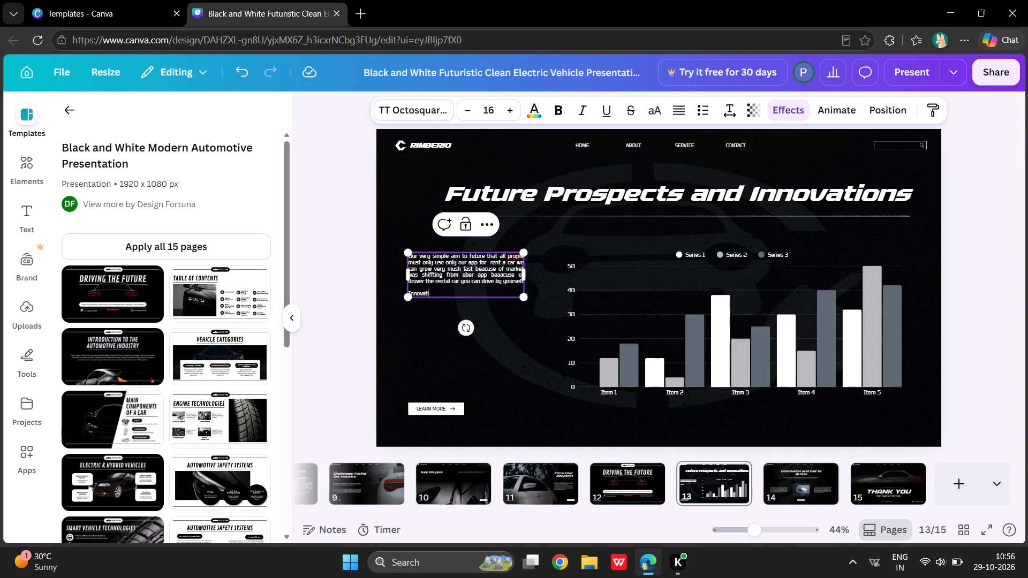
key(shift+colon)
key(space)
text(we have)
key(space)
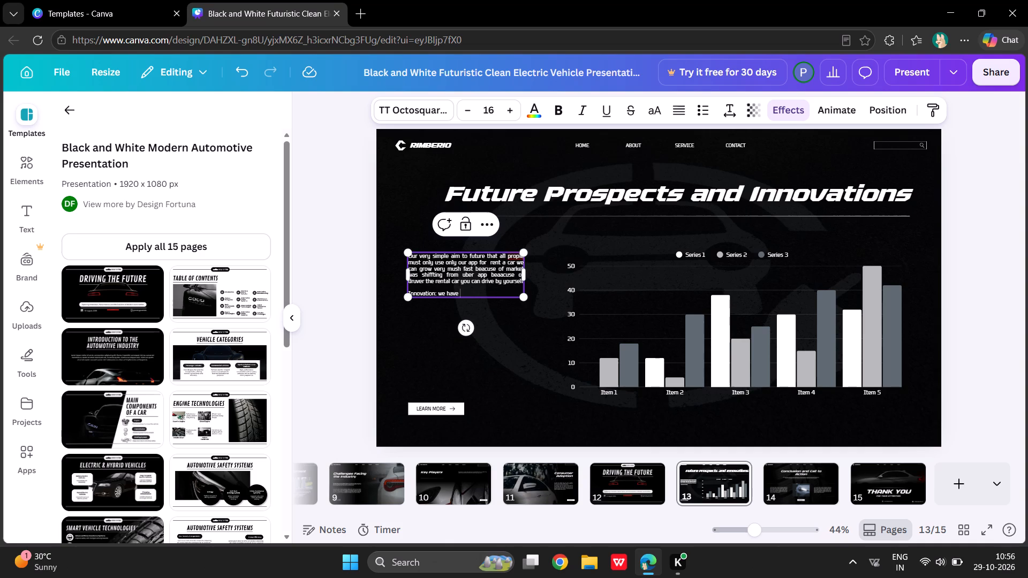
text(make)
key(space)
text(location tracking)
Continue slide 13's Innovation paragraph with "to vehicle owner that where is car" and end it with a line break.
key(space)
text(to)
key(space)
key(u)
key(BackSpace)
key(c)
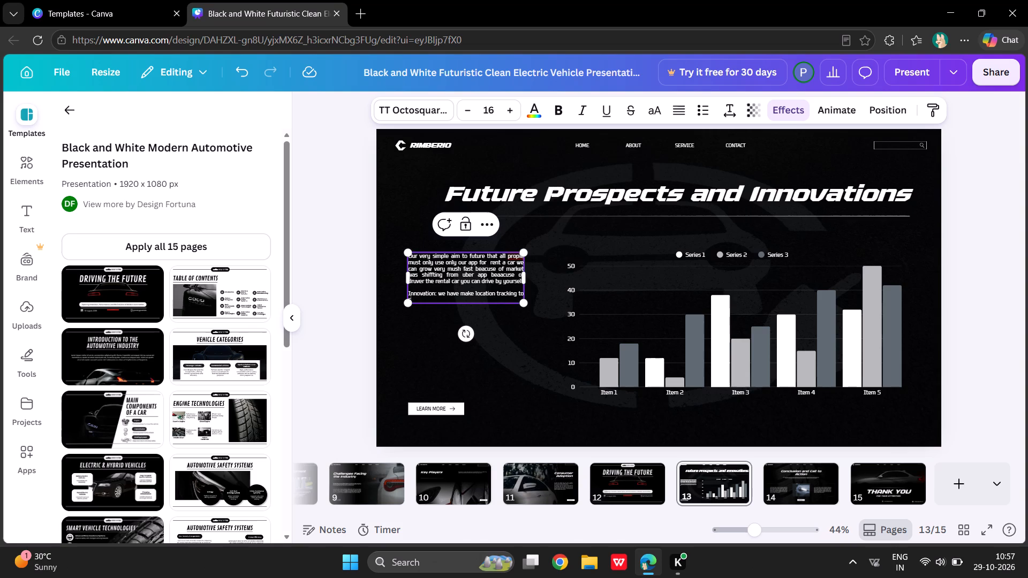
key(BackSpace)
text(vehicle owner)
key(space)
text(that where is)
key(space)
text(car)
key(space)
key(Return)
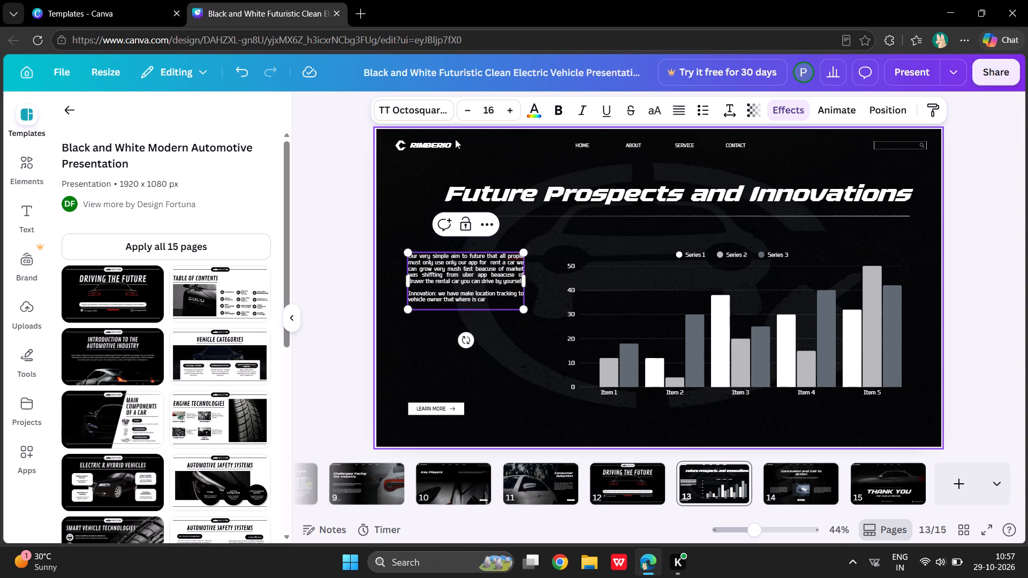
Replace the brand name RIMBERIO in slide 13's header with "CAR RENTAL".
double_click(453, 140)
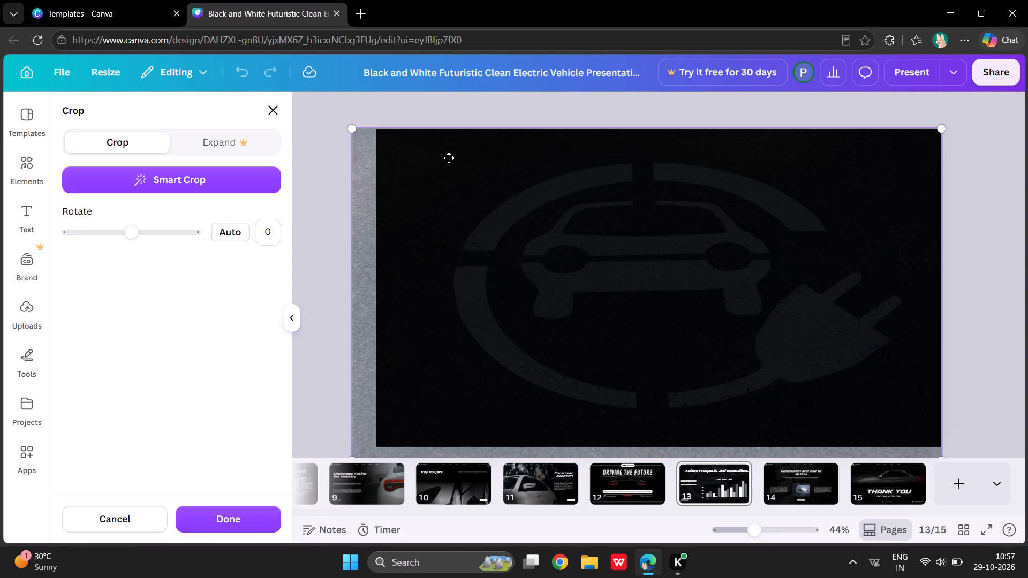
key(Escape)
double_click(427, 147)
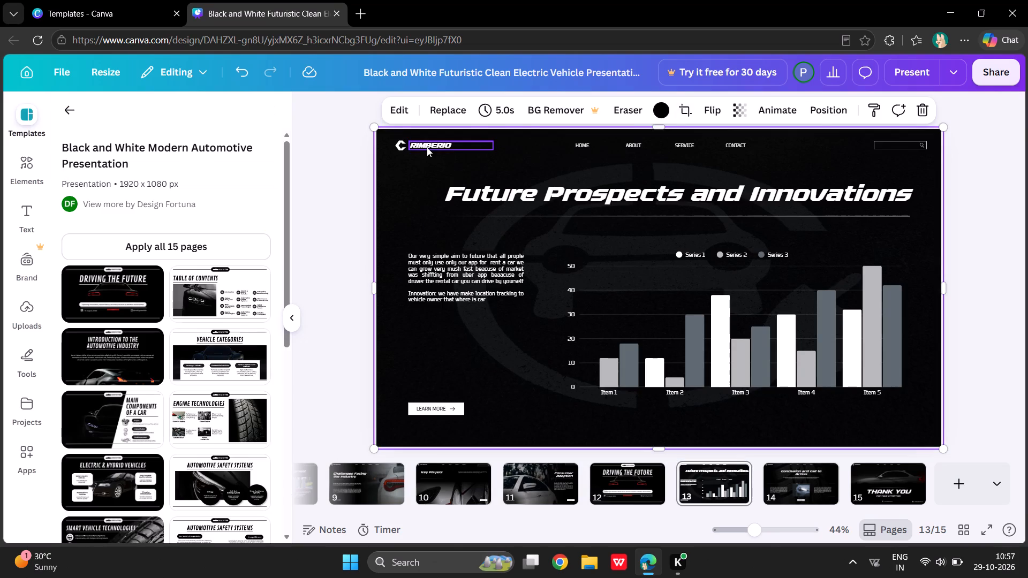
click(427, 147)
double_click(427, 147)
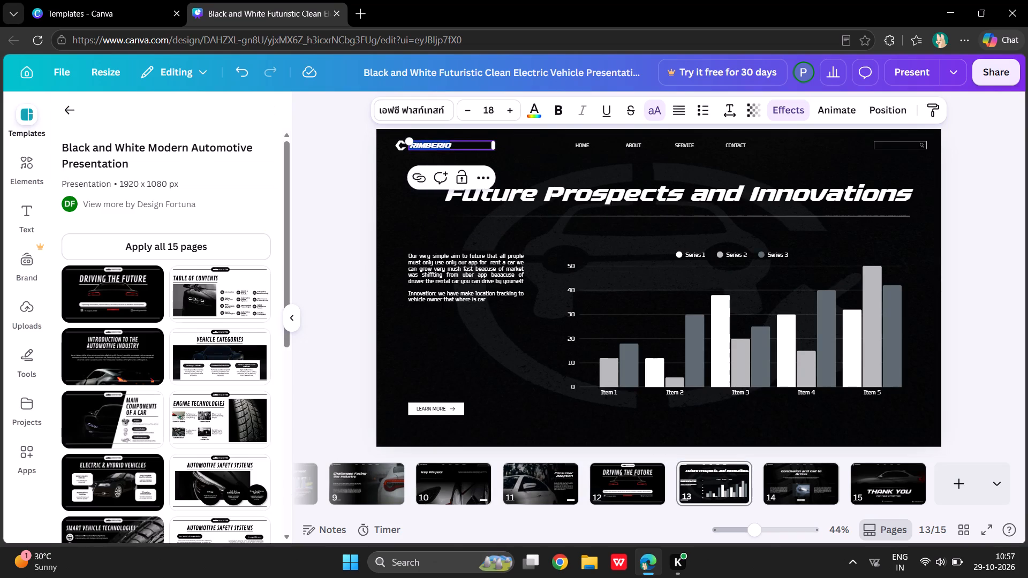
text(CAR RENTAL)
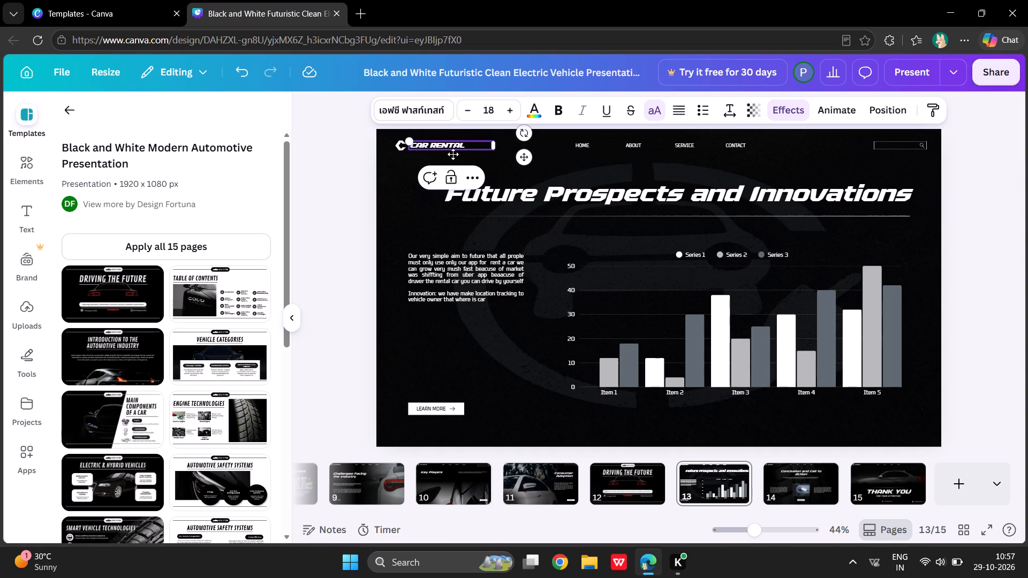
Increase the font size of slide 13's HOME, ABOUT, SERVICE and CONTACT header labels to 18.
click(587, 141)
triple_click(509, 106)
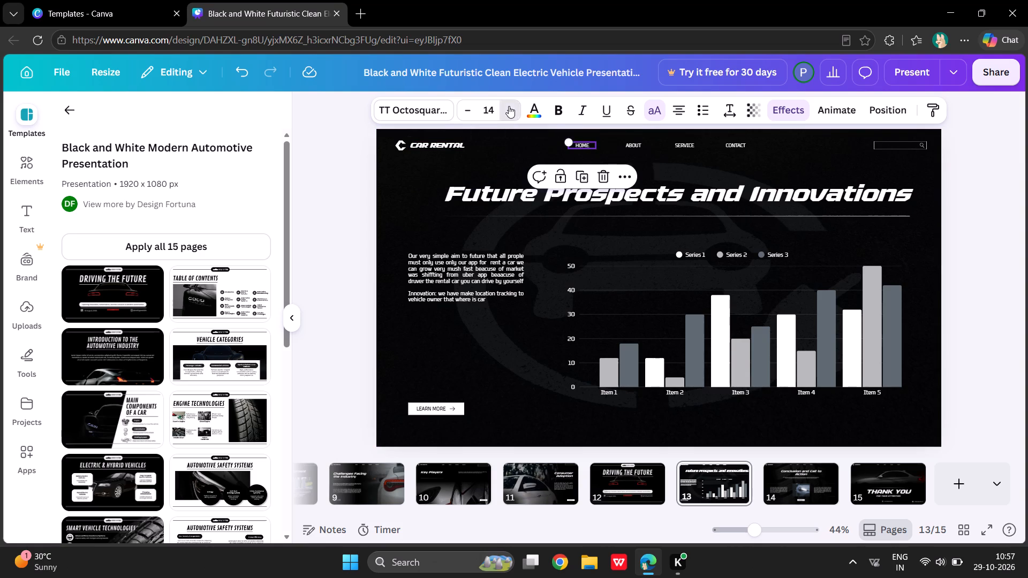
click(509, 106)
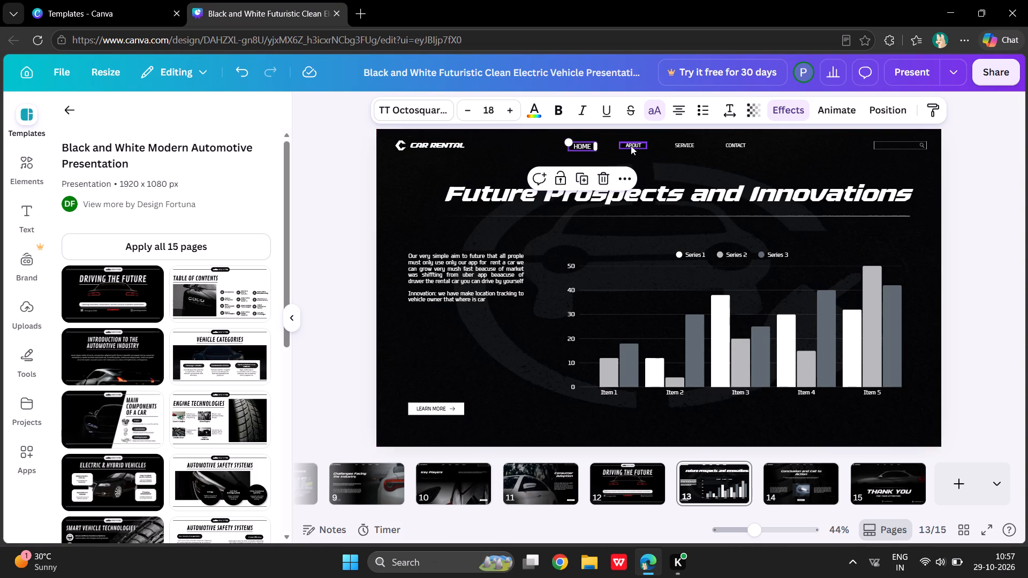
click(631, 146)
triple_click(508, 110)
click(508, 110)
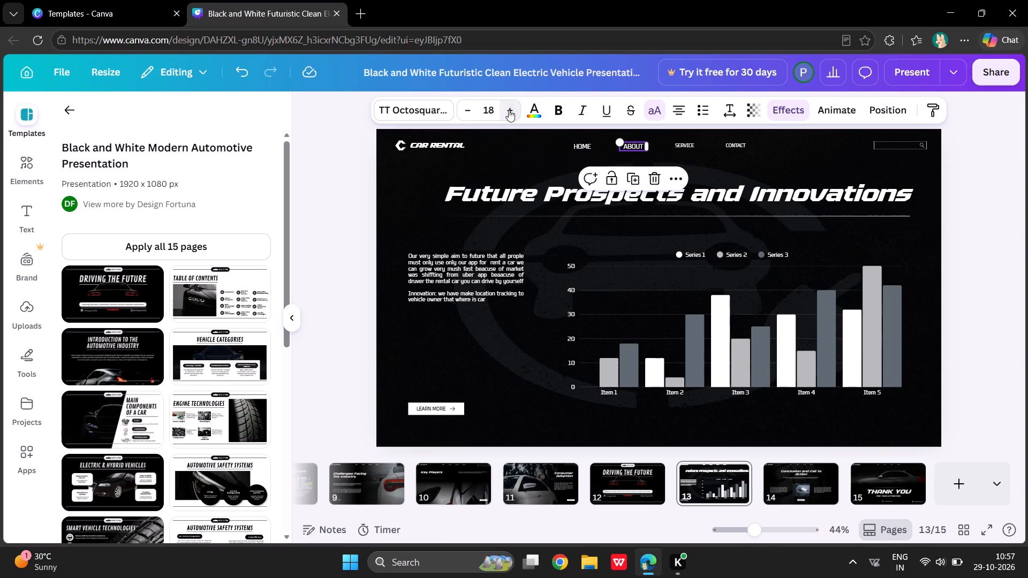
click(685, 145)
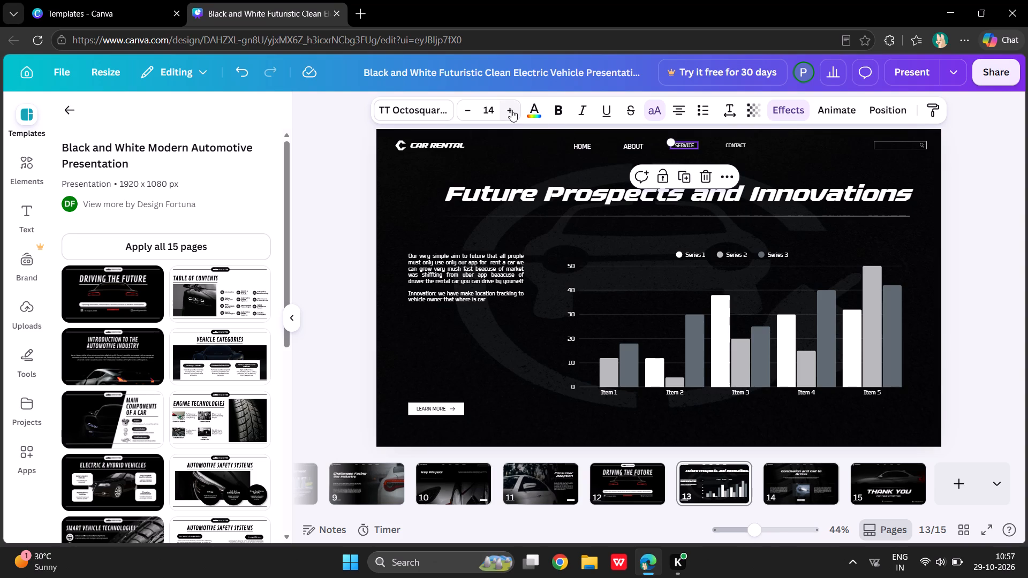
triple_click(511, 110)
click(511, 110)
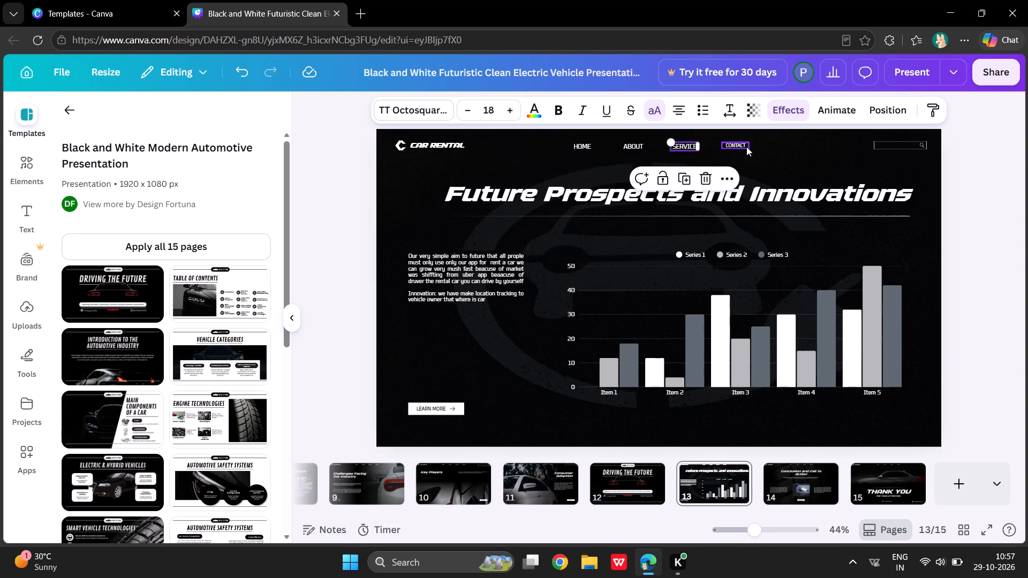
click(746, 147)
triple_click(508, 110)
click(508, 110)
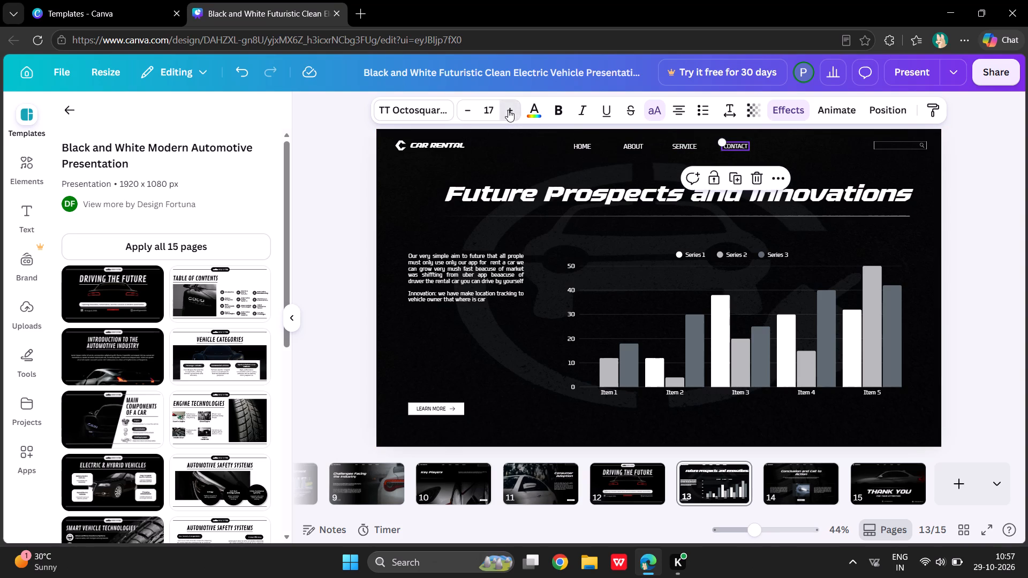
Enlarge the search box in slide 13's header proportionally, extending it toward the CONTACT label and slightly downward.
click(878, 144)
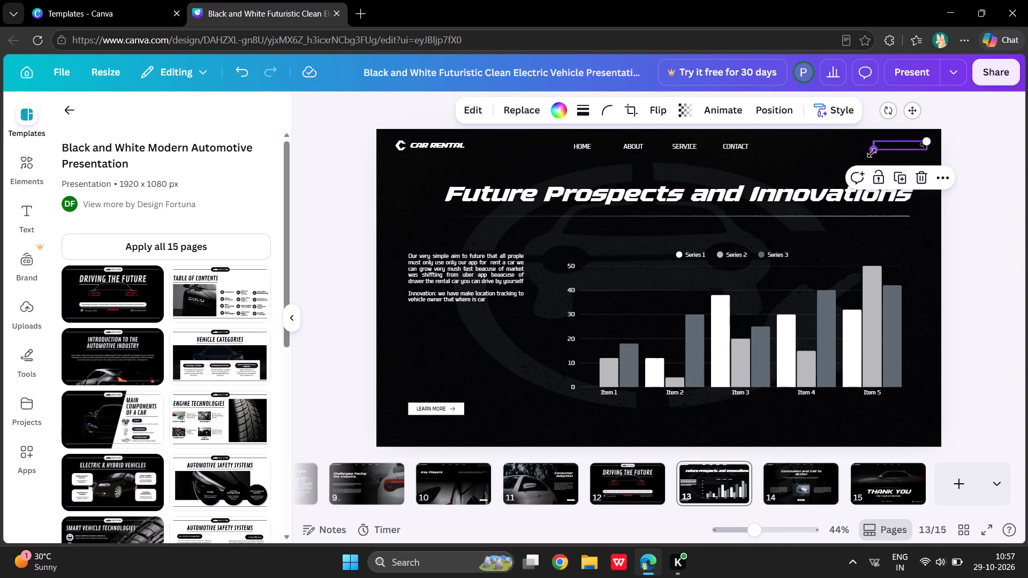
drag(873, 151, 845, 161)
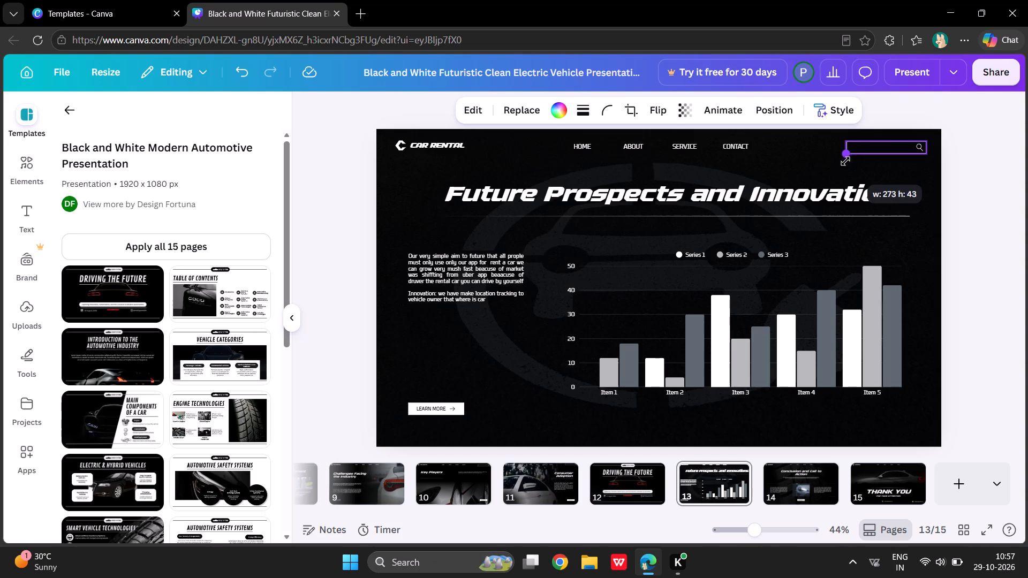
drag(845, 161, 837, 165)
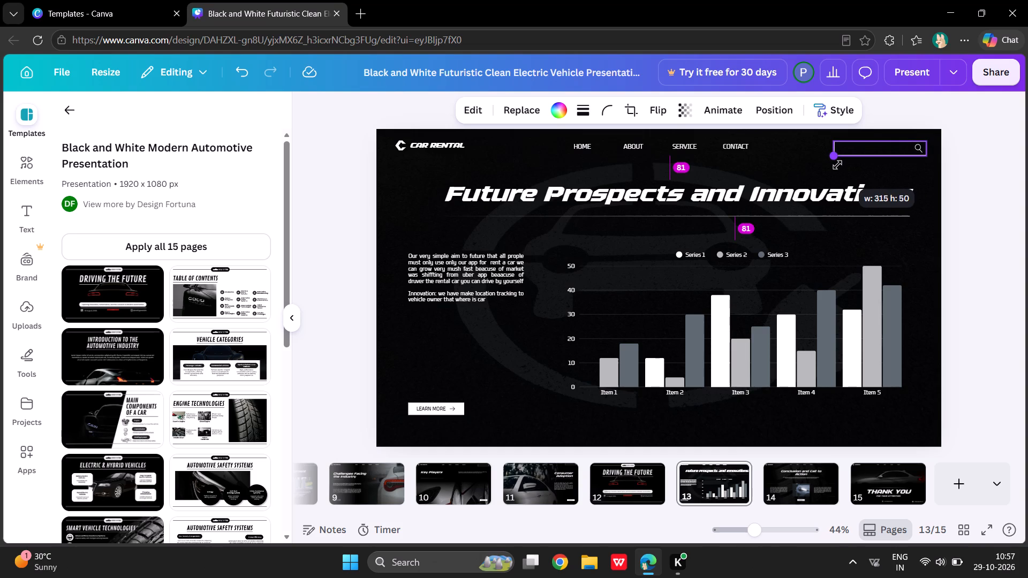
drag(837, 165, 838, 165)
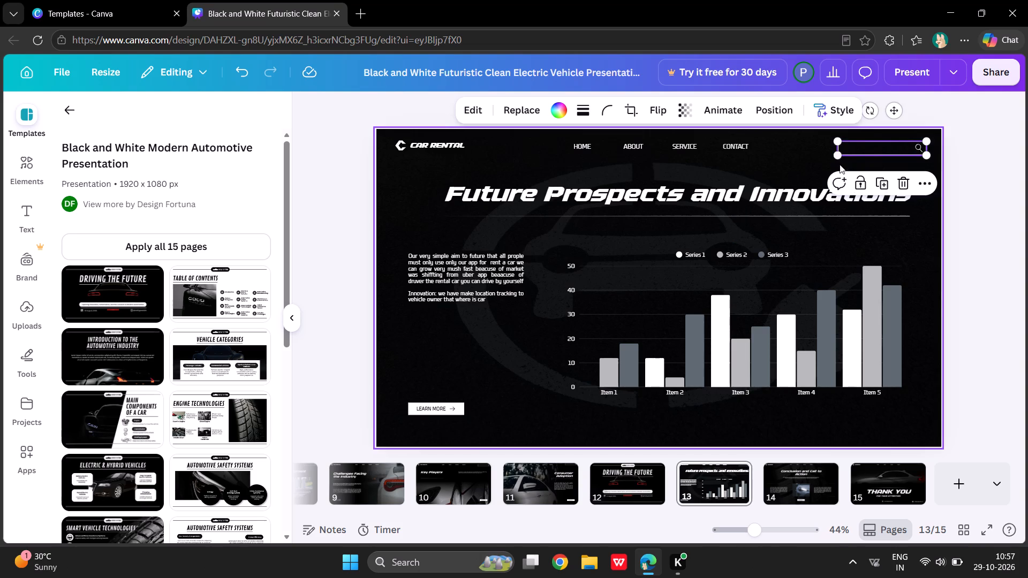
Move the enlarged search box in slide 13's header slightly upward to sit closer to the header line.
click(875, 147)
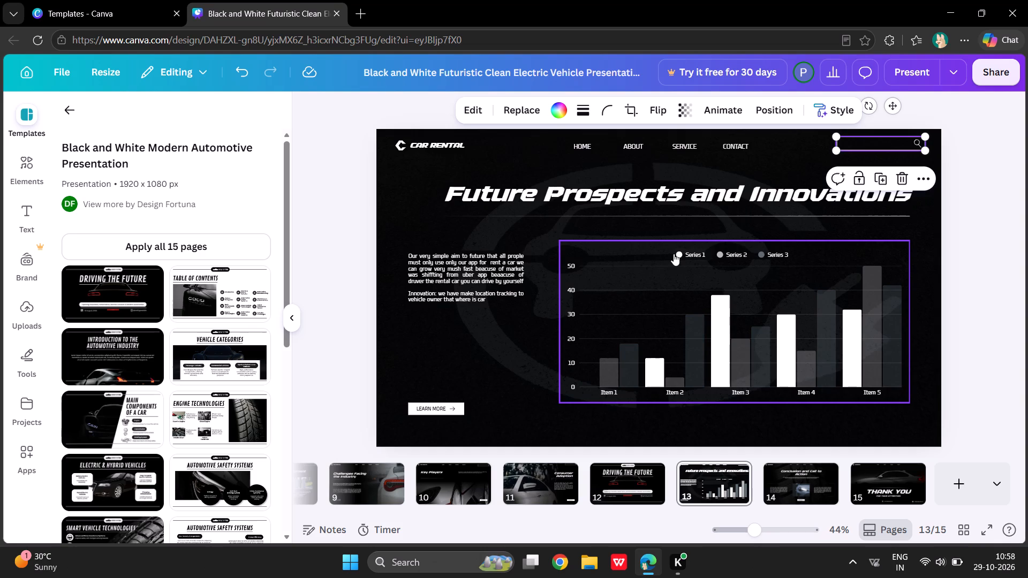
double_click(496, 294)
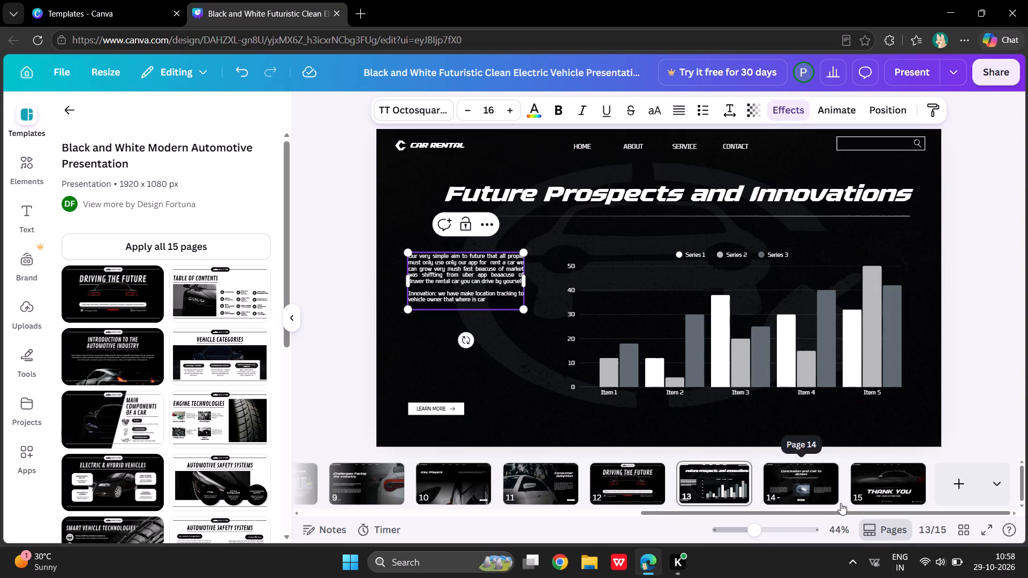
Replace the brand name RIMBERIO in slide 14's header with "CAR RENTAL".
click(814, 475)
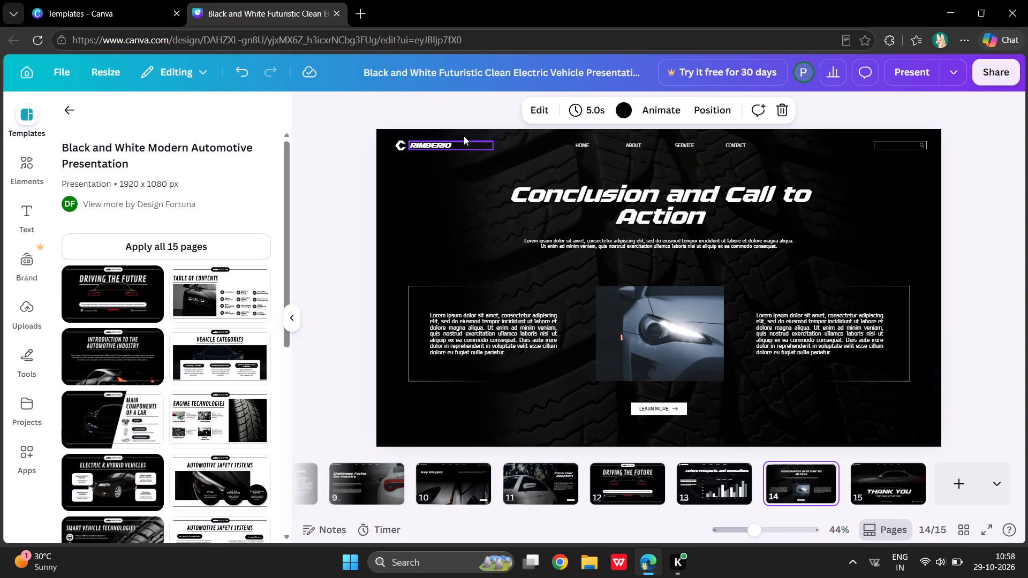
double_click(438, 148)
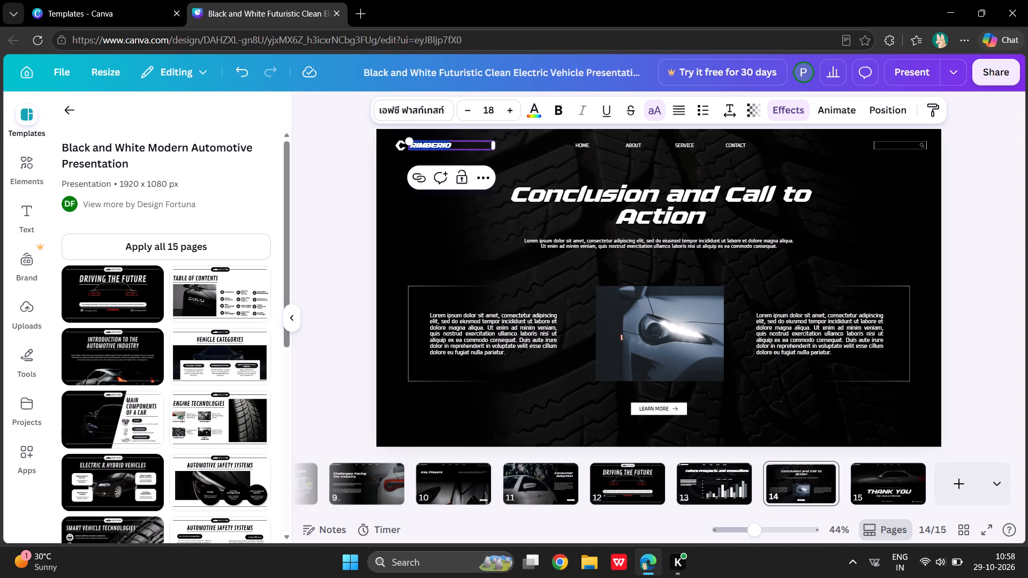
text(aa)
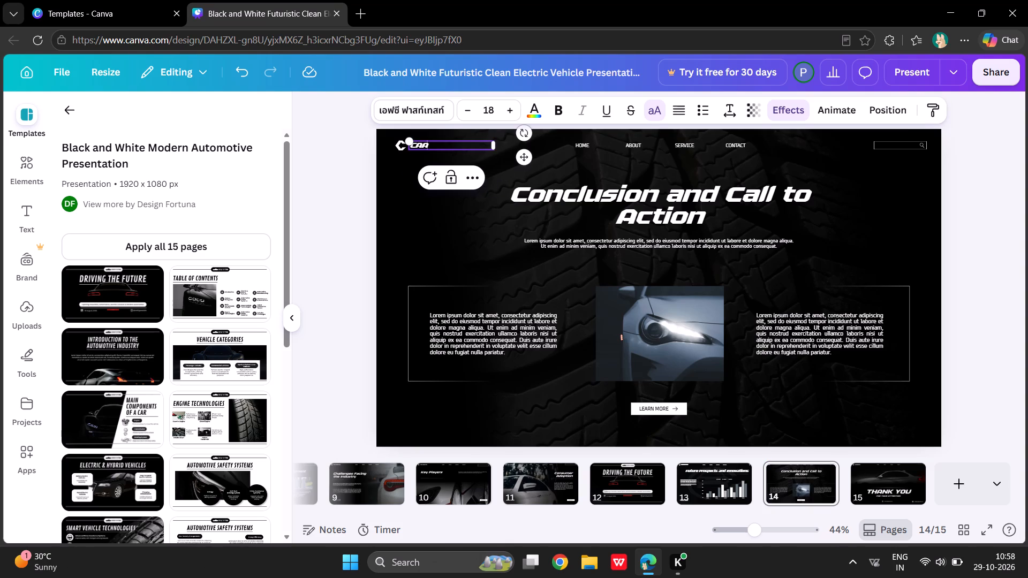
key(BackSpace)
text(R RENTAL)
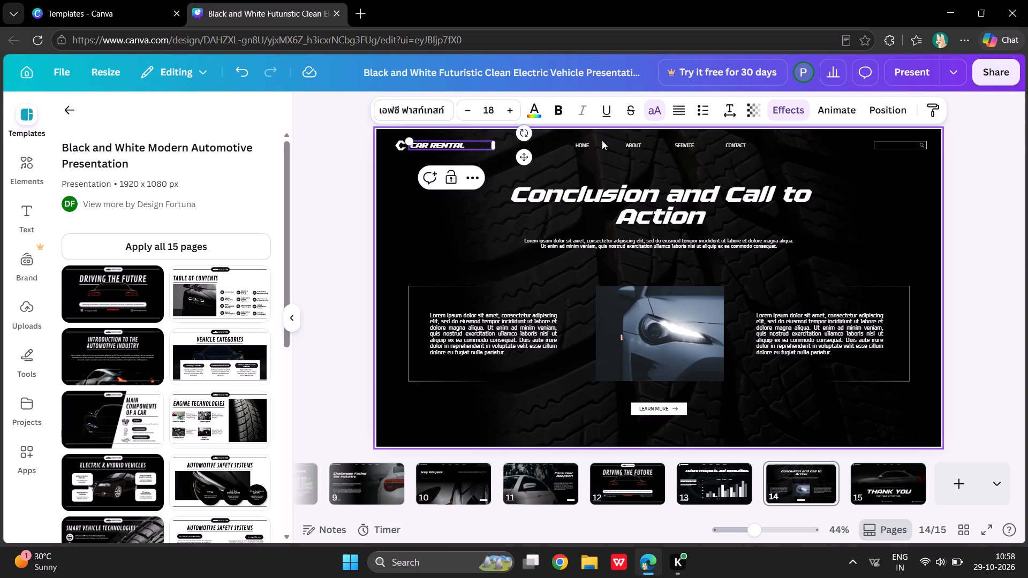
Increase the font size of slide 14's HOME, ABOUT, SERVICE and CONTACT header labels to 18.
click(592, 147)
triple_click(508, 112)
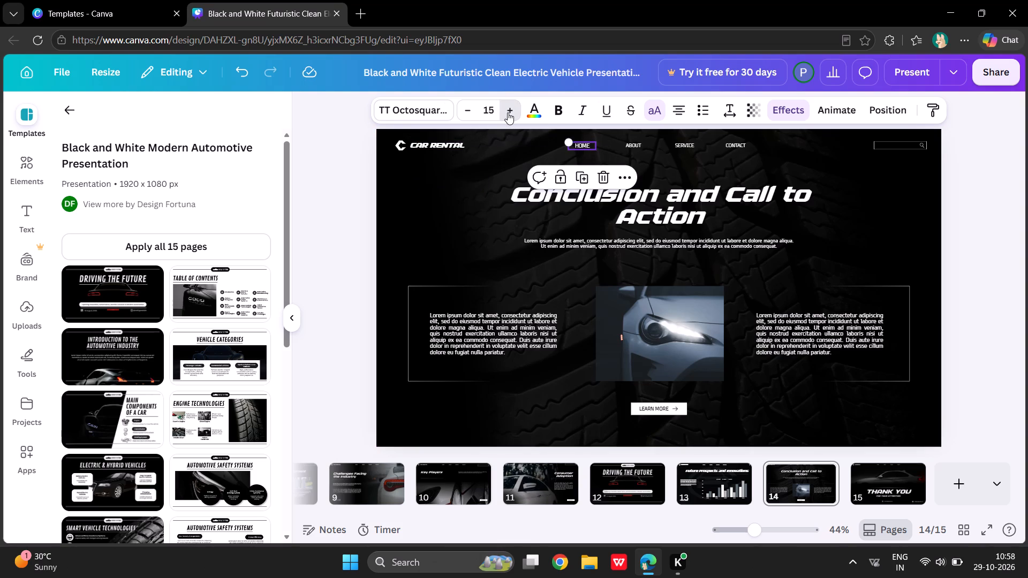
click(508, 112)
click(629, 151)
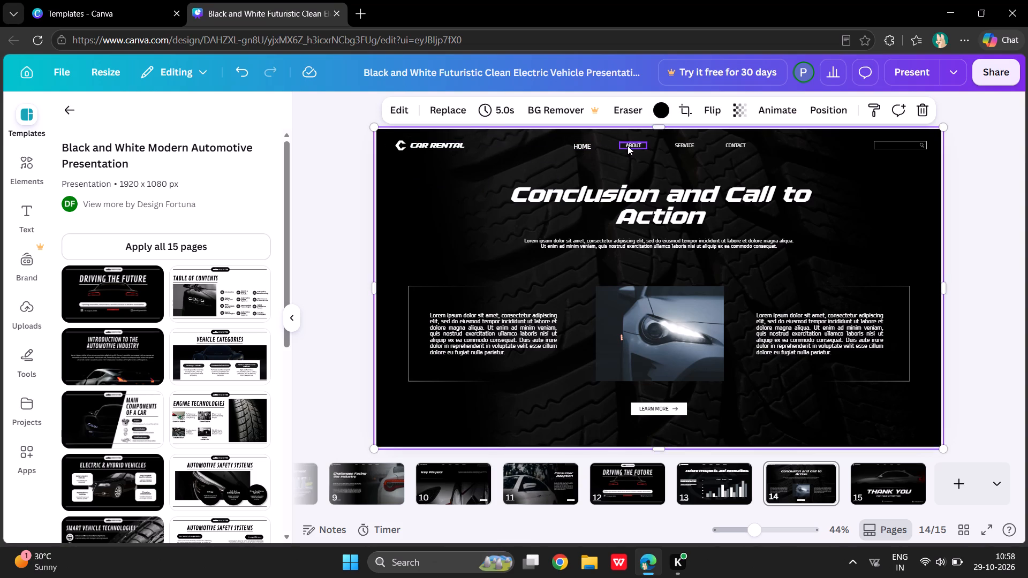
click(628, 146)
triple_click(509, 111)
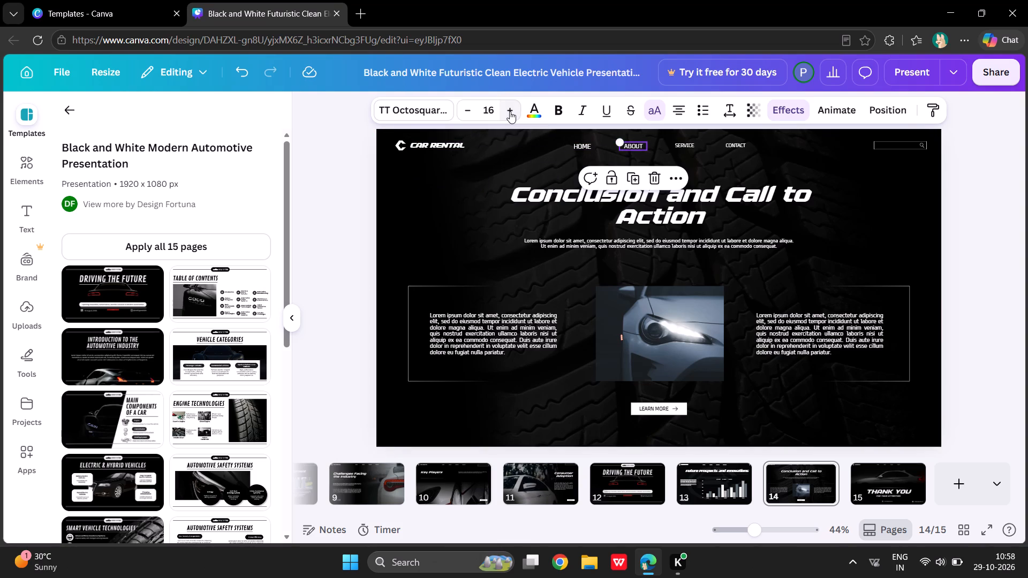
click(510, 111)
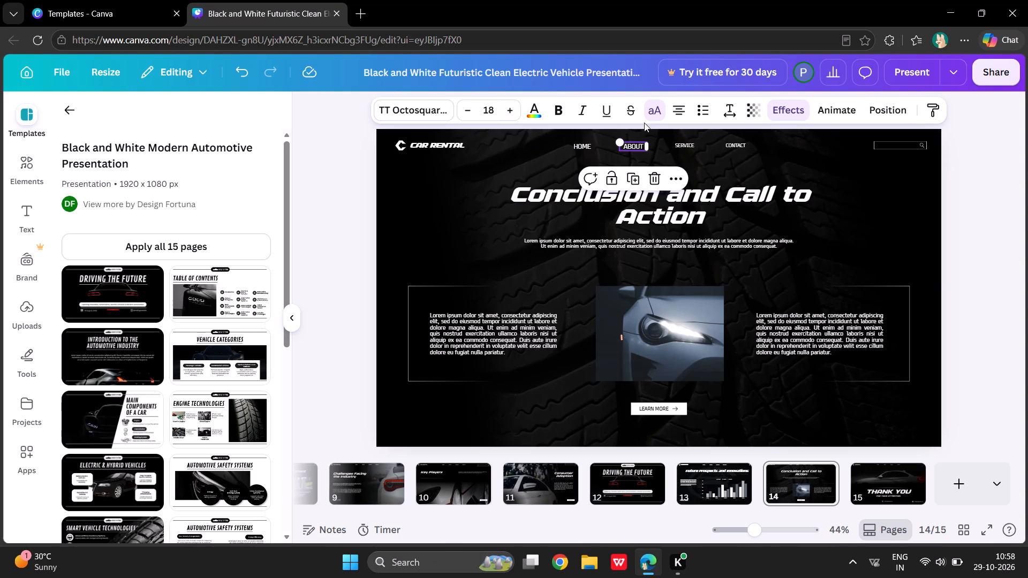
click(692, 149)
click(687, 146)
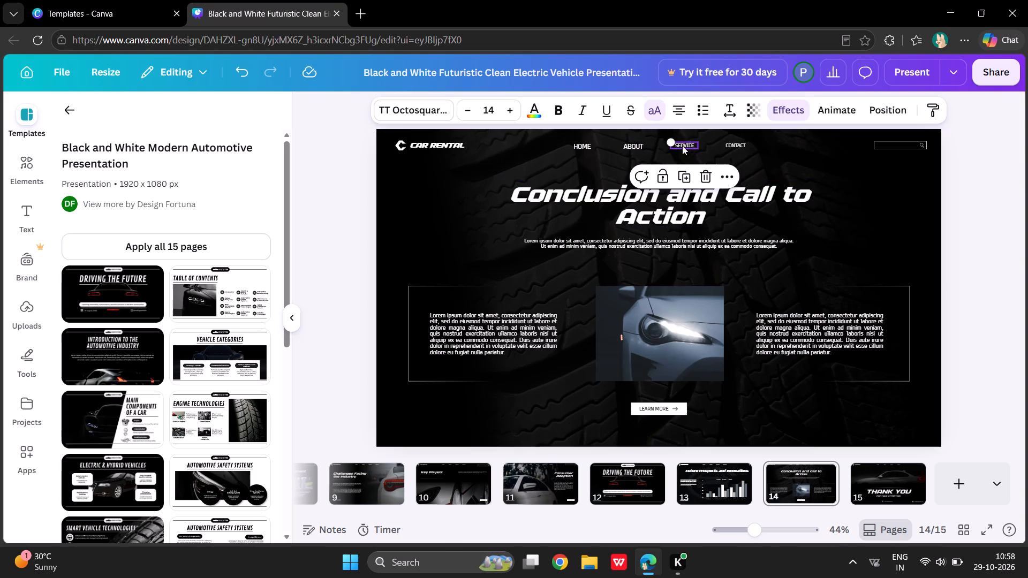
triple_click(513, 115)
click(515, 115)
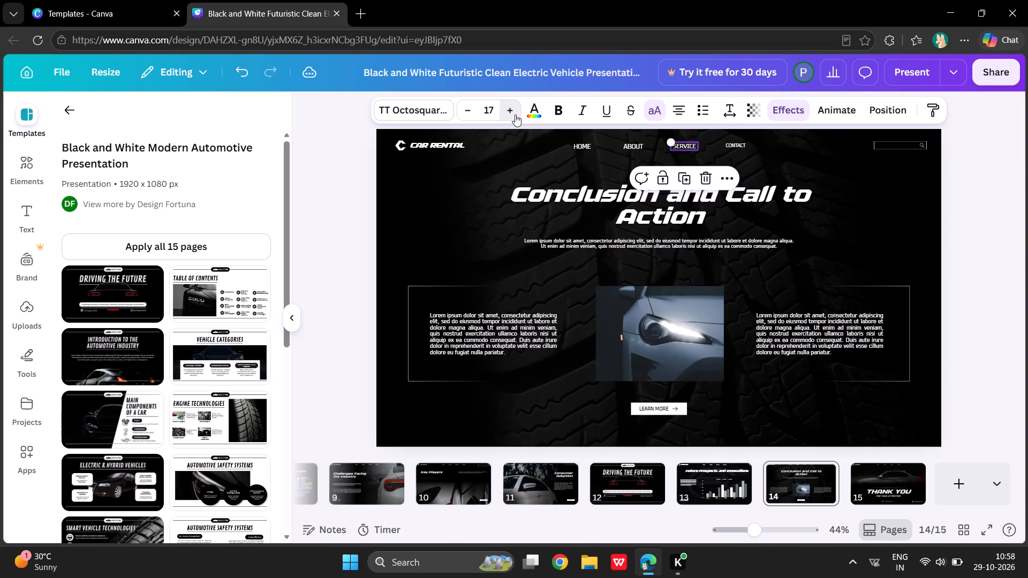
click(745, 143)
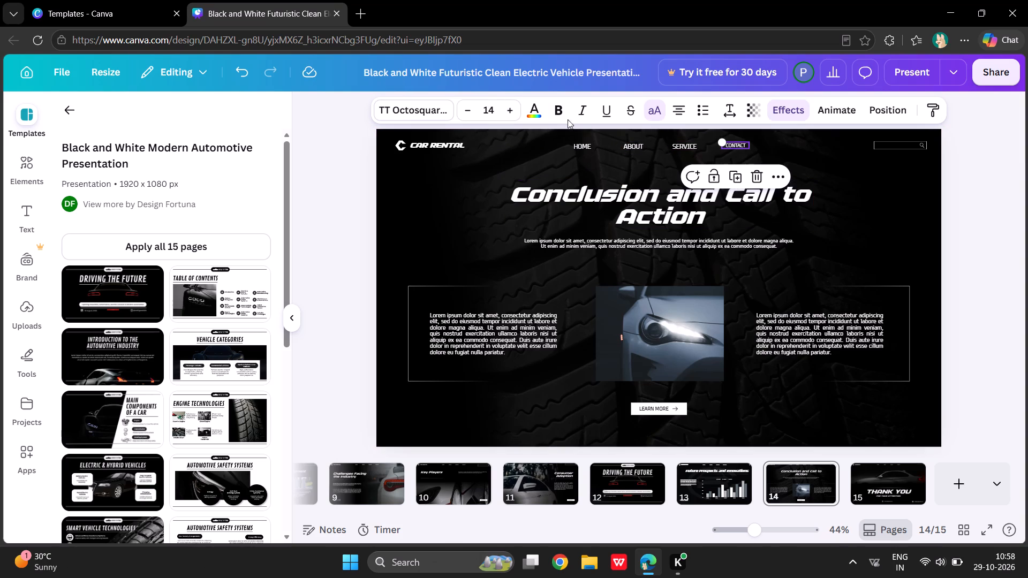
triple_click(507, 108)
click(510, 108)
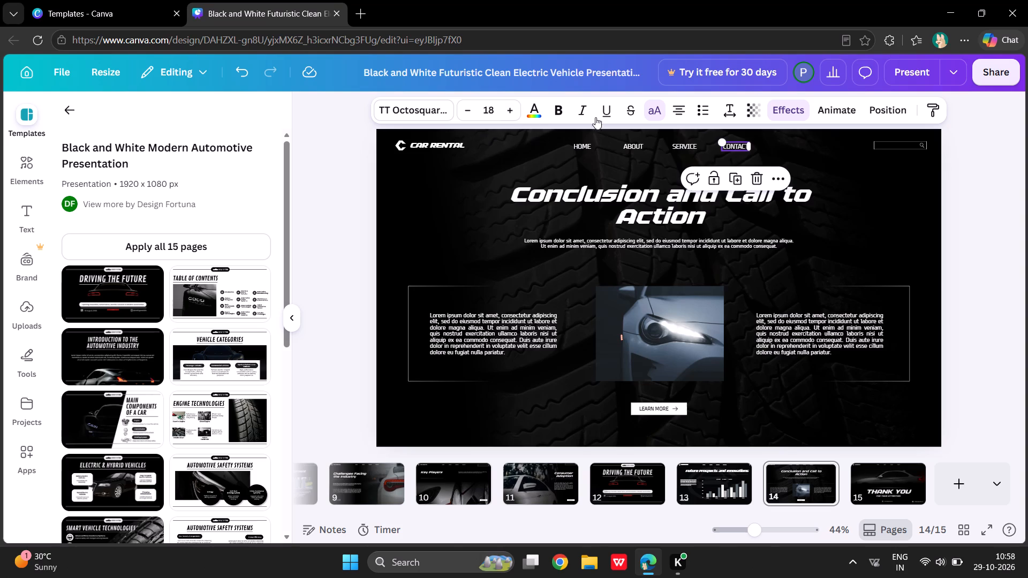
Enlarge the search box in slide 14's header proportionally toward the CONTACT label and shift it slightly upward.
click(911, 149)
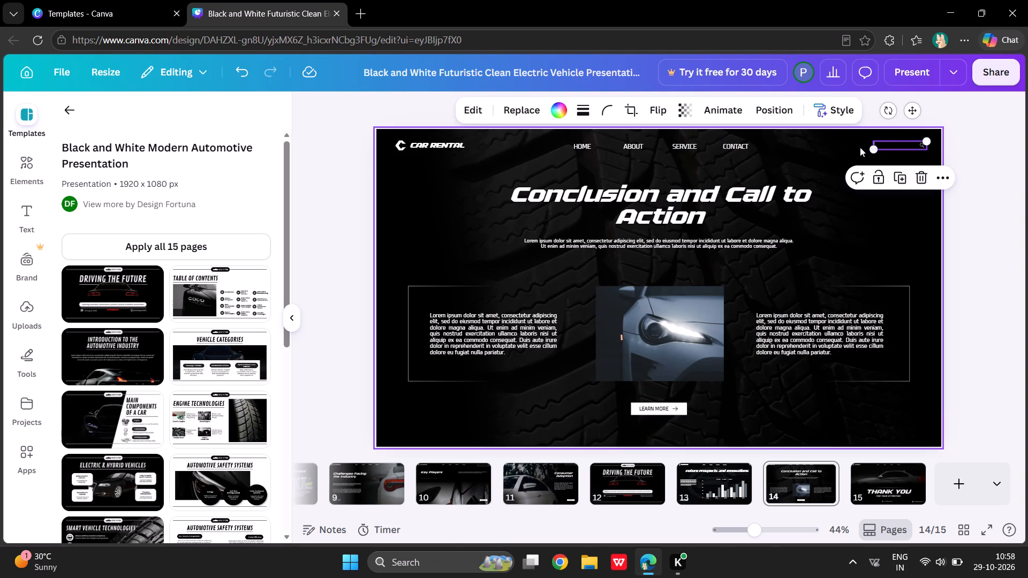
drag(875, 151, 855, 151)
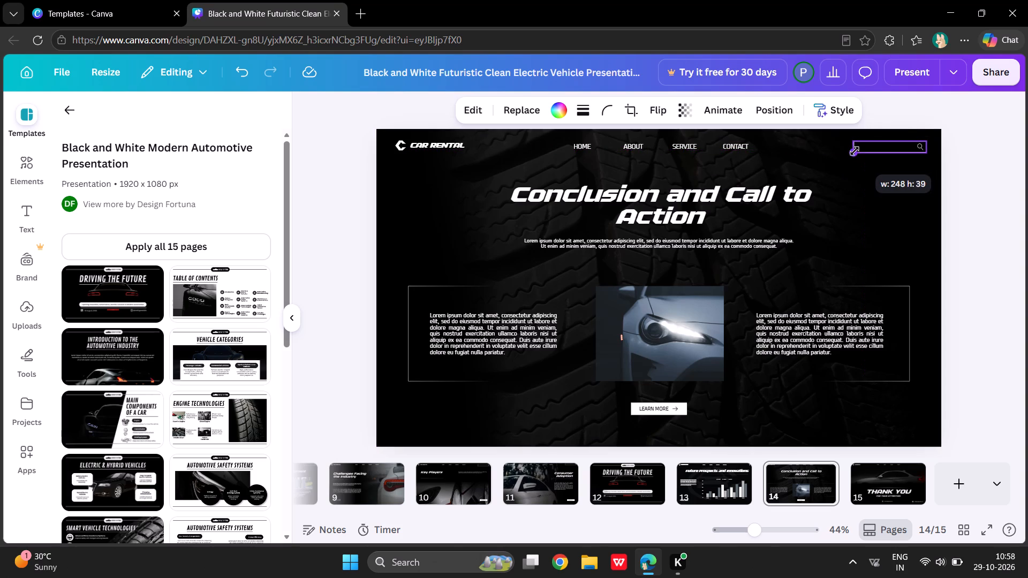
drag(855, 151, 838, 154)
click(863, 150)
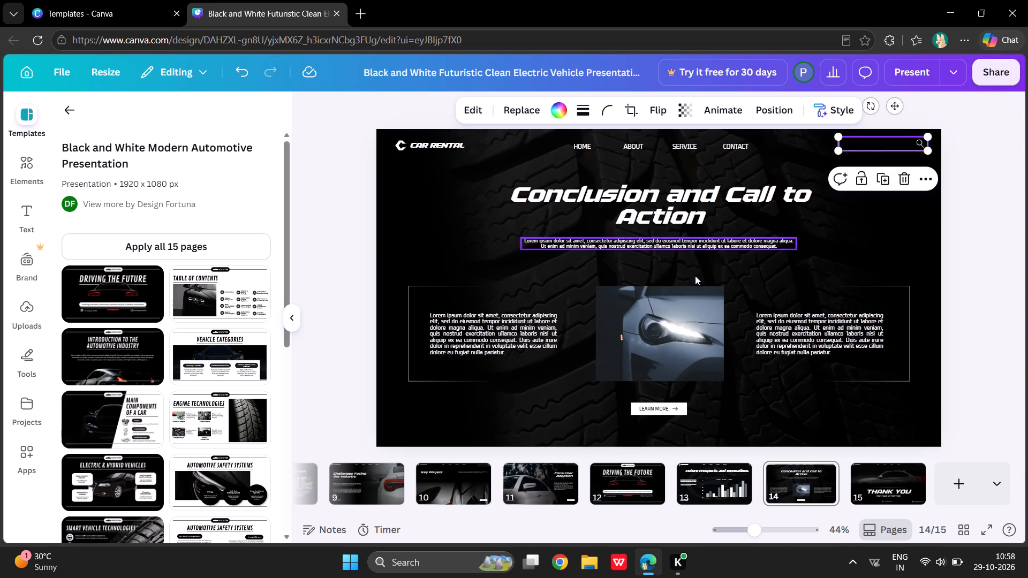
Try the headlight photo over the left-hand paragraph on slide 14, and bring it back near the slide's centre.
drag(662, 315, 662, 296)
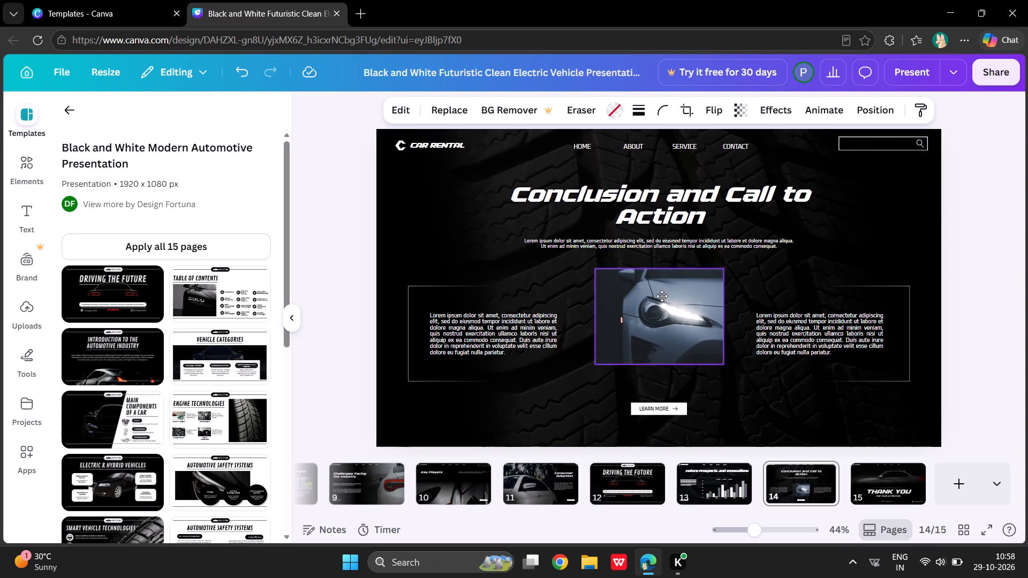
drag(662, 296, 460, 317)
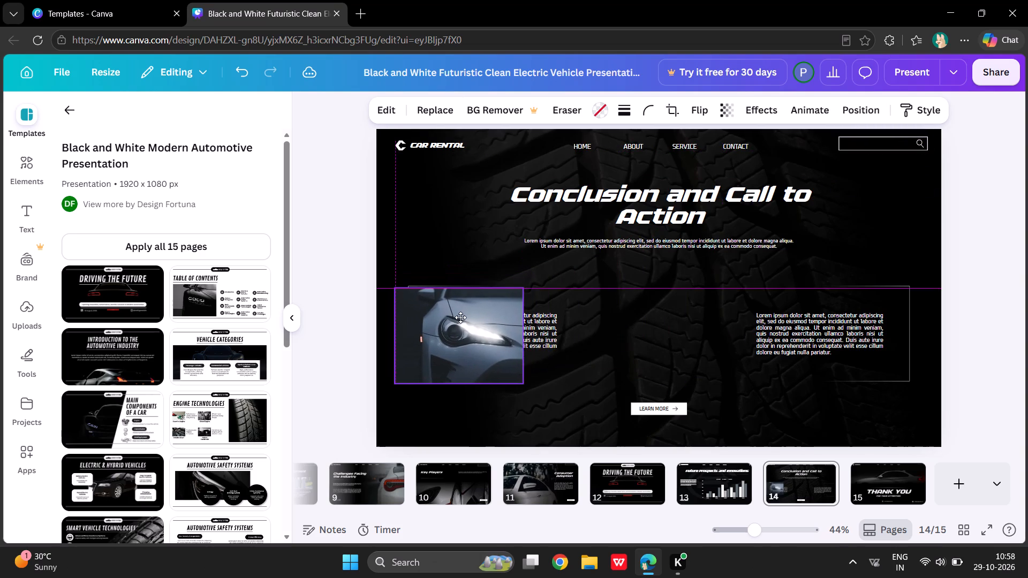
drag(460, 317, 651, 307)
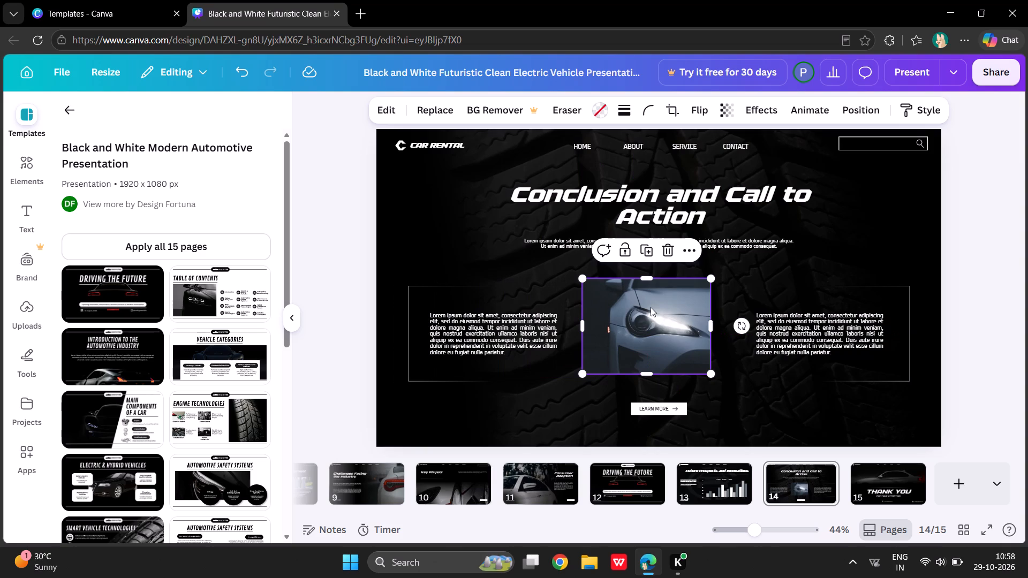
Duplicate slide 14's headlight photo, placing the copy at the right end of the title and the original left of the title.
click(694, 253)
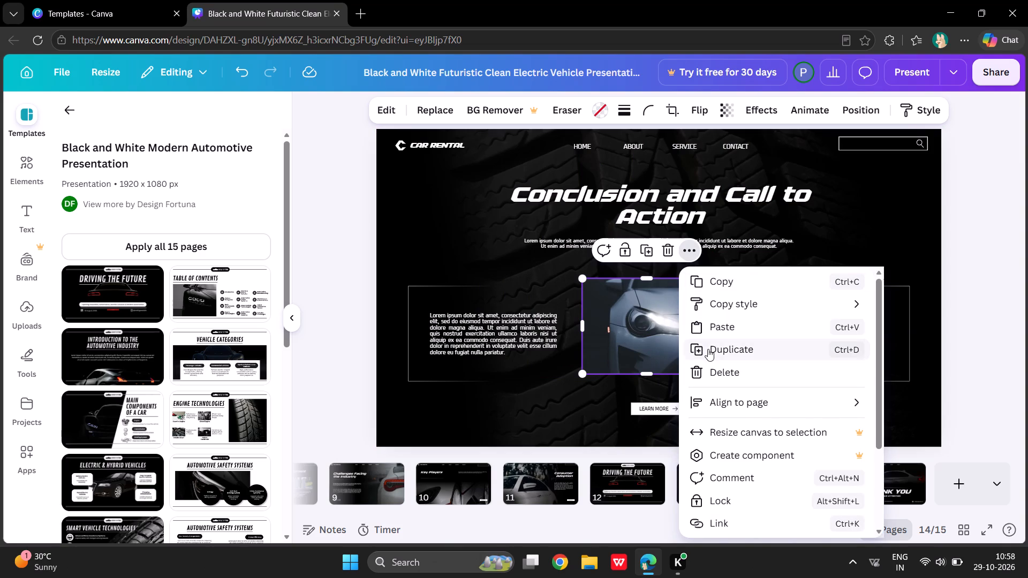
click(722, 278)
click(775, 267)
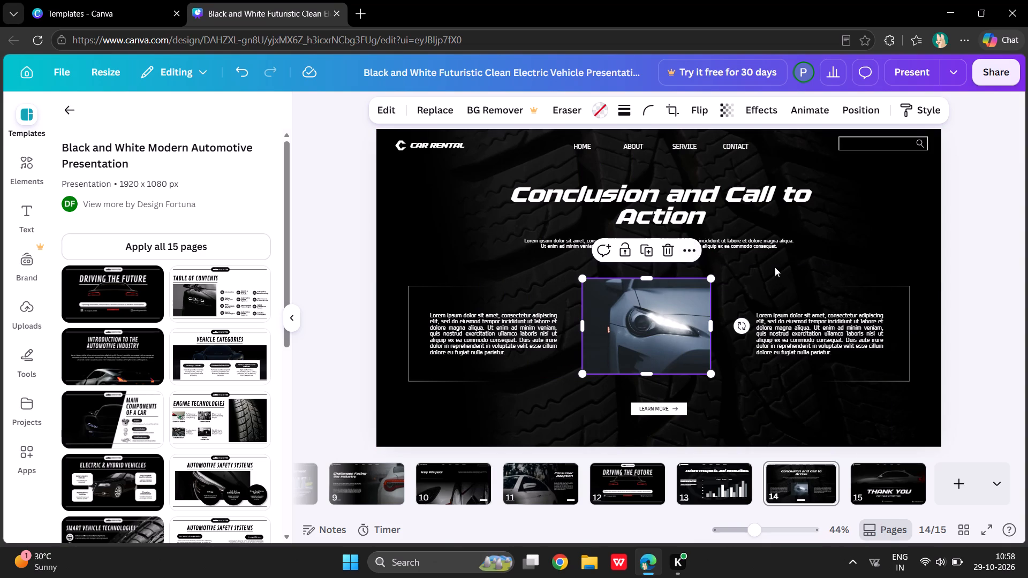
key(ctrl+v)
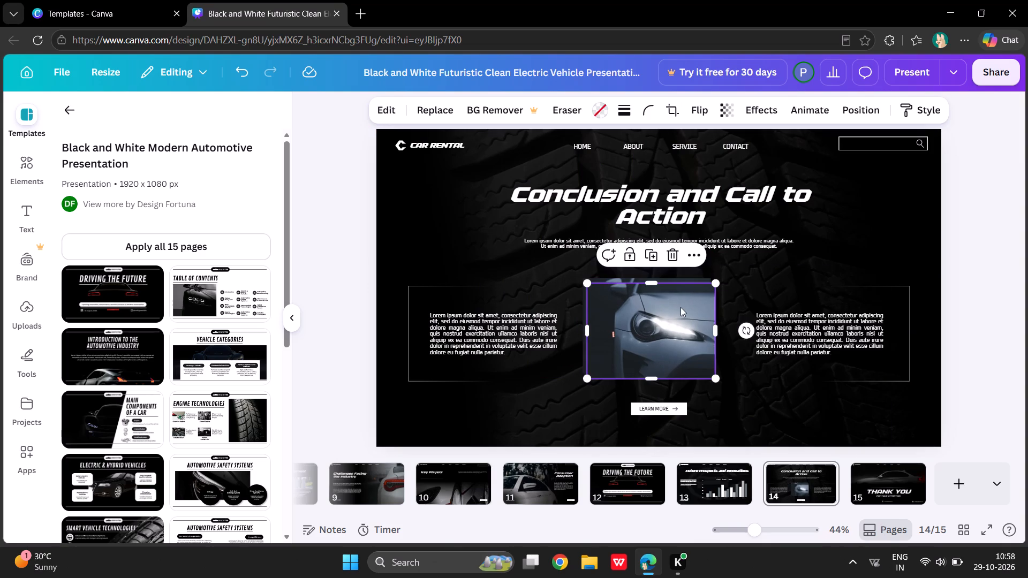
drag(681, 308, 890, 213)
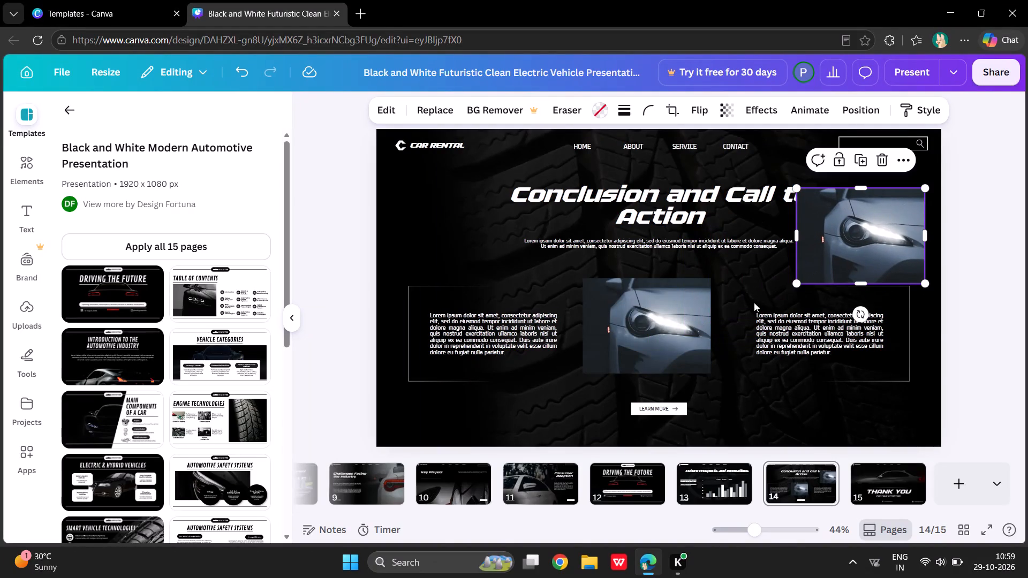
drag(649, 343, 459, 265)
Stack the two frame paragraphs on slide 14 one above the other in the middle of the bordered frame, with their edges aligned.
drag(492, 353, 667, 318)
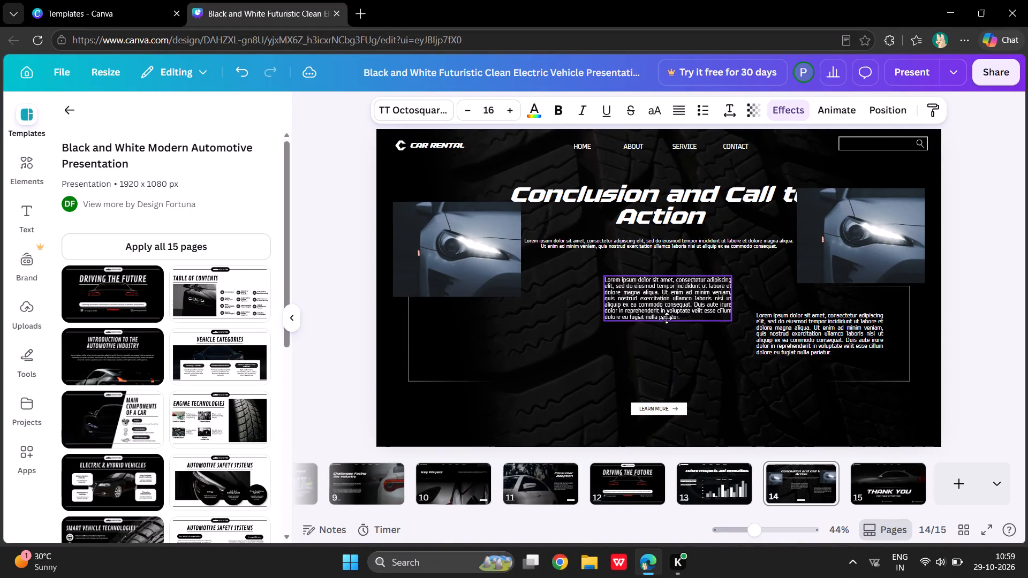
drag(667, 318, 714, 342)
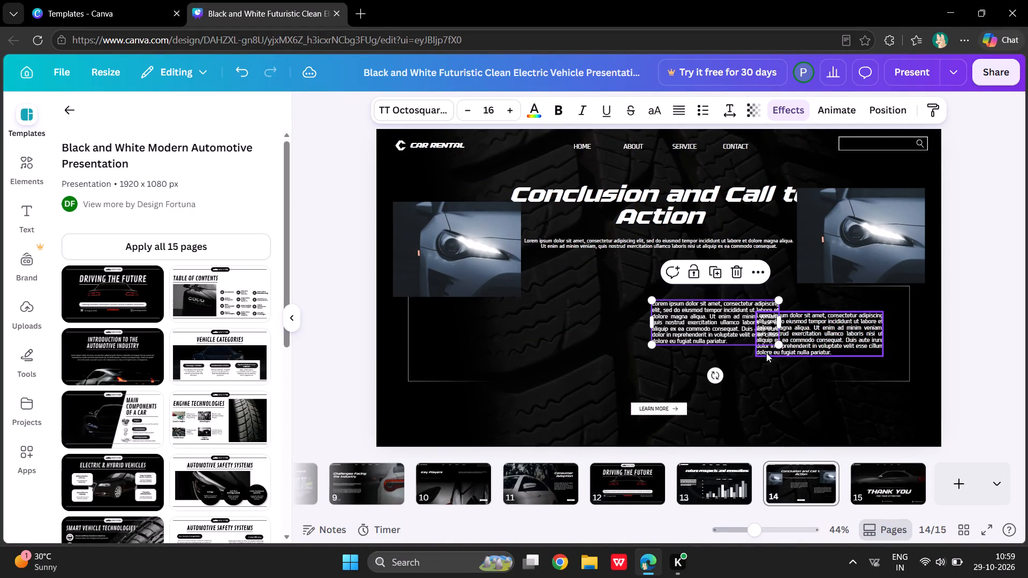
drag(697, 331, 647, 322)
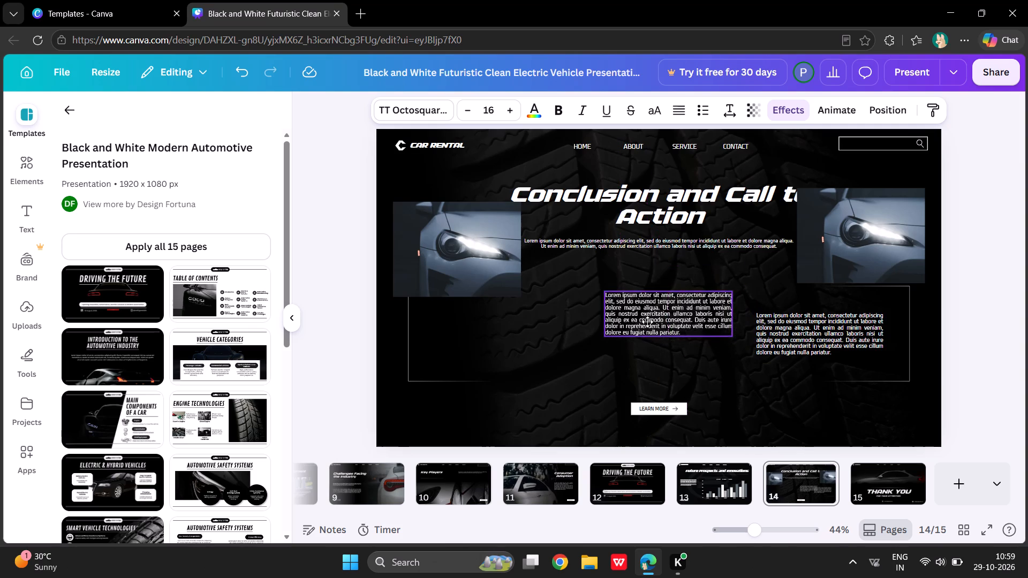
drag(647, 322, 648, 322)
drag(773, 326, 608, 352)
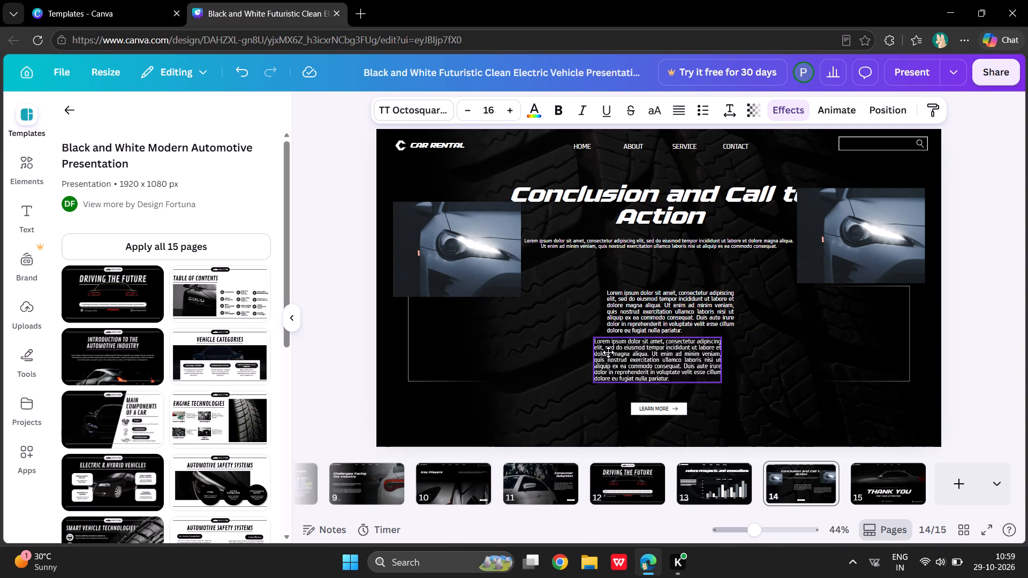
drag(608, 352, 626, 349)
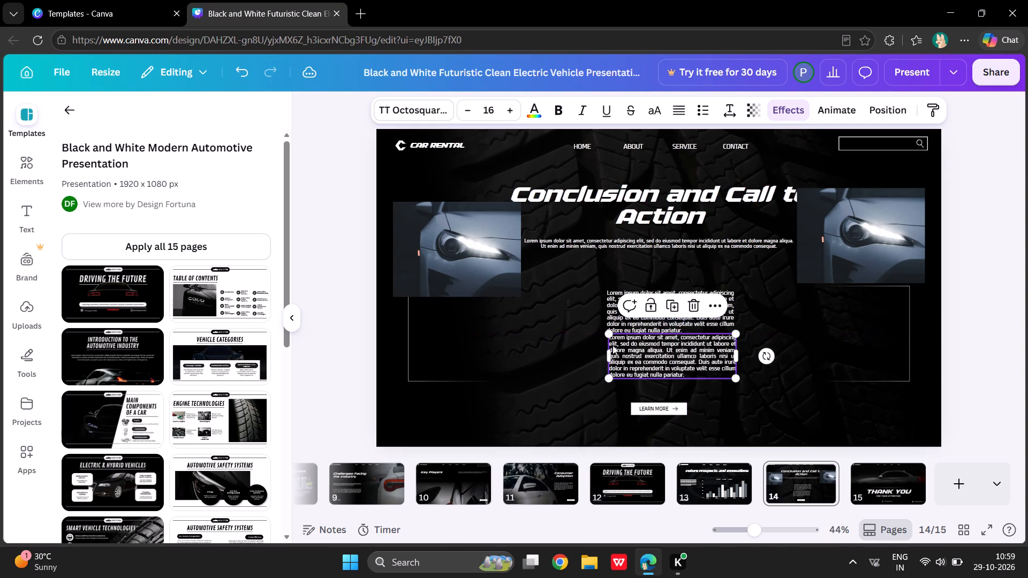
click(539, 343)
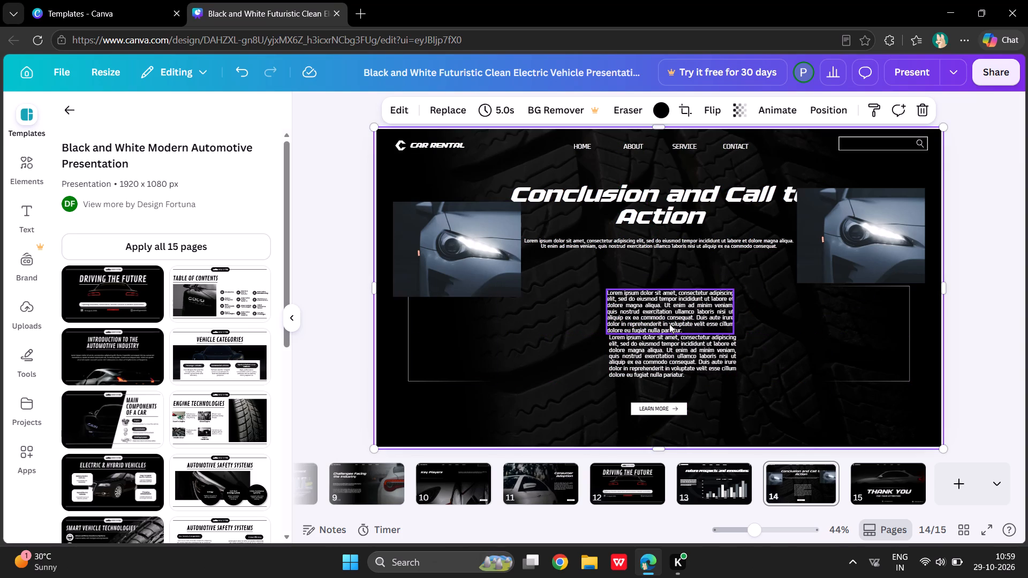
click(655, 320)
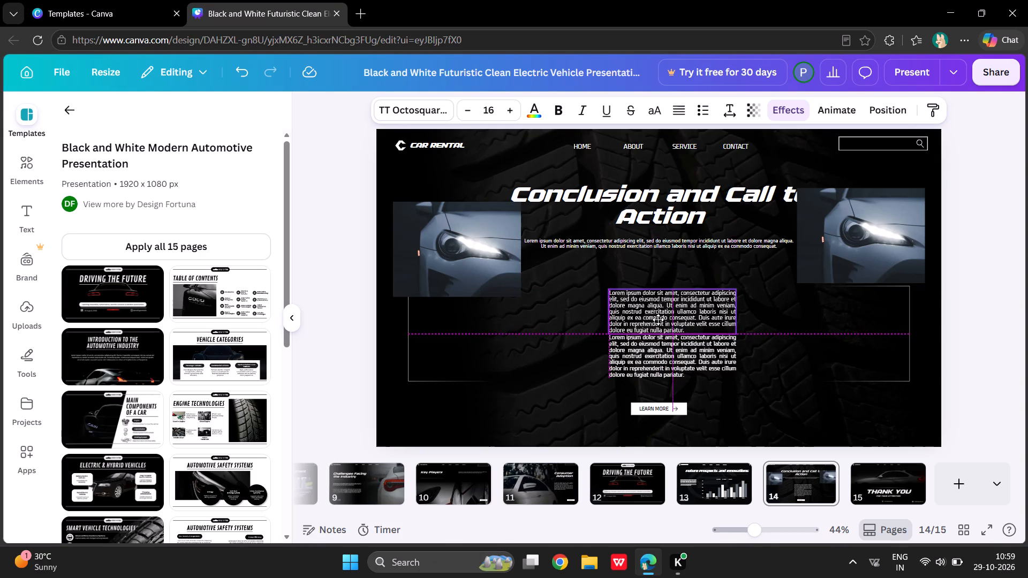
click(524, 334)
Move the original headlight photo into slide 14's bordered frame, directly against the left edge of the stacked paragraphs.
drag(496, 276, 554, 340)
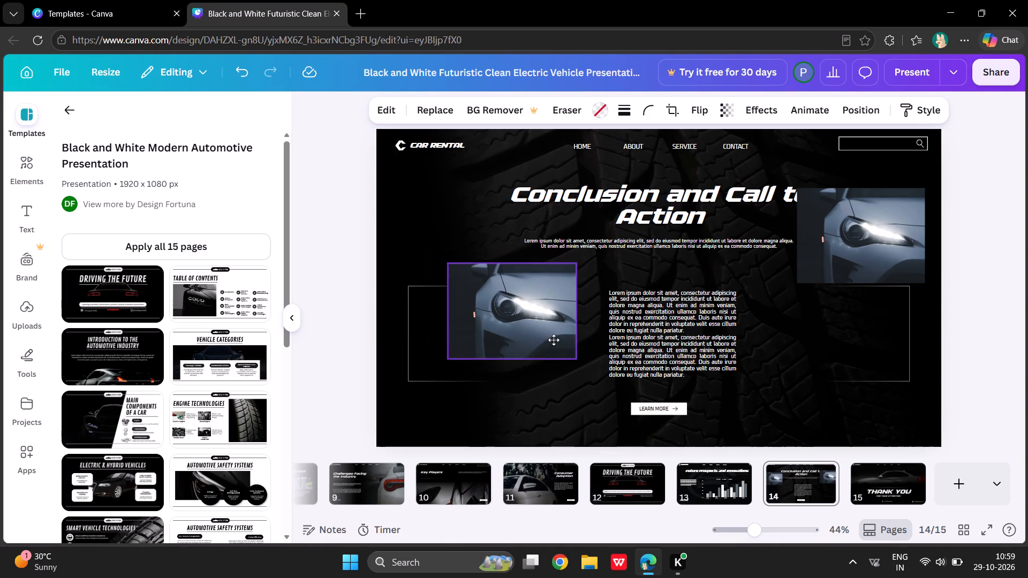
drag(554, 340, 580, 360)
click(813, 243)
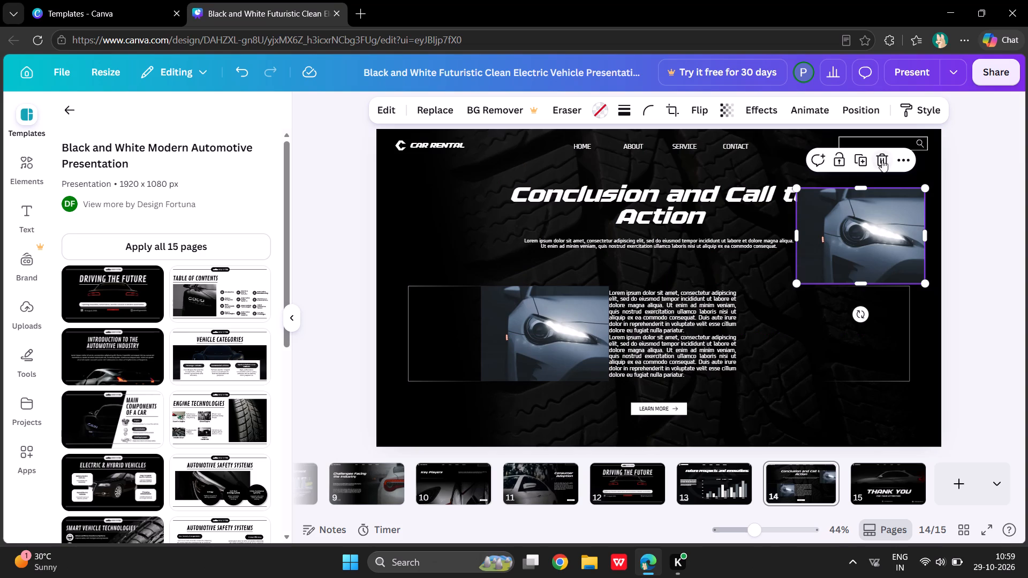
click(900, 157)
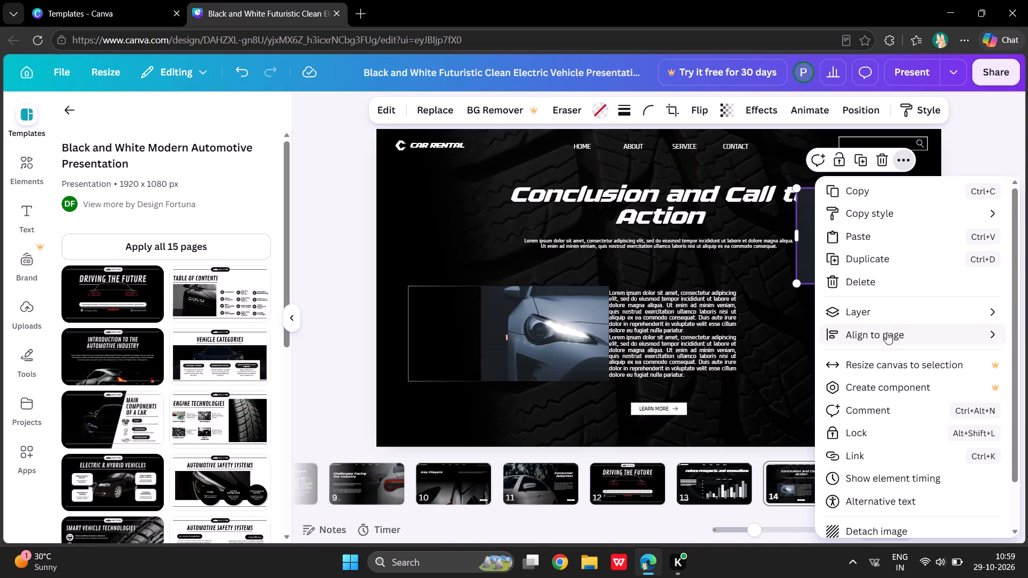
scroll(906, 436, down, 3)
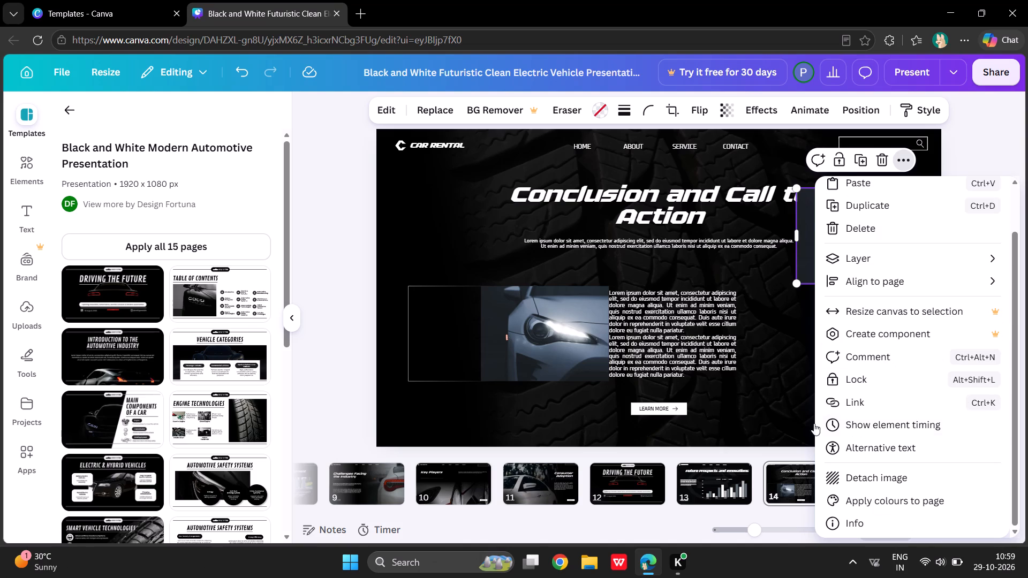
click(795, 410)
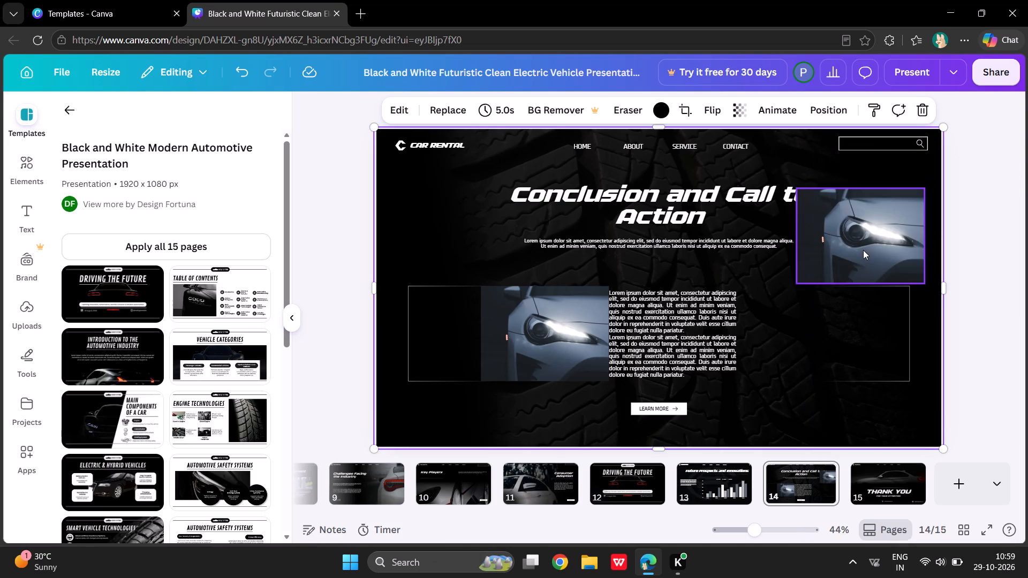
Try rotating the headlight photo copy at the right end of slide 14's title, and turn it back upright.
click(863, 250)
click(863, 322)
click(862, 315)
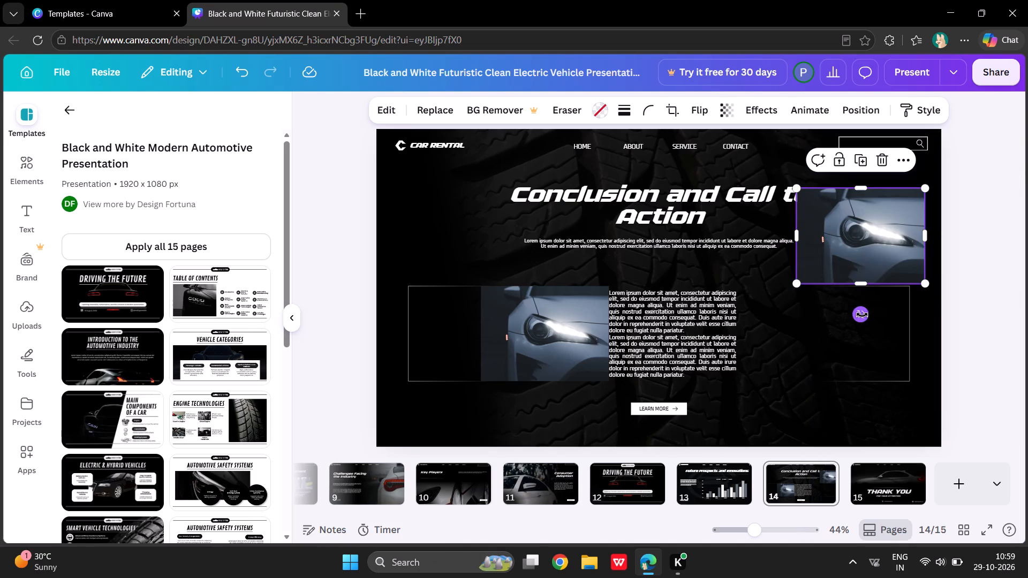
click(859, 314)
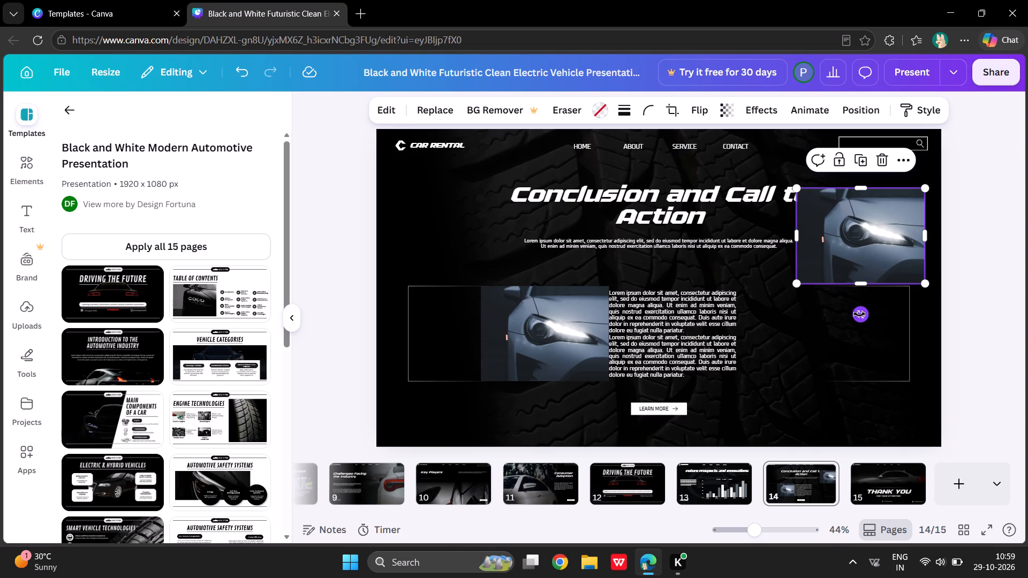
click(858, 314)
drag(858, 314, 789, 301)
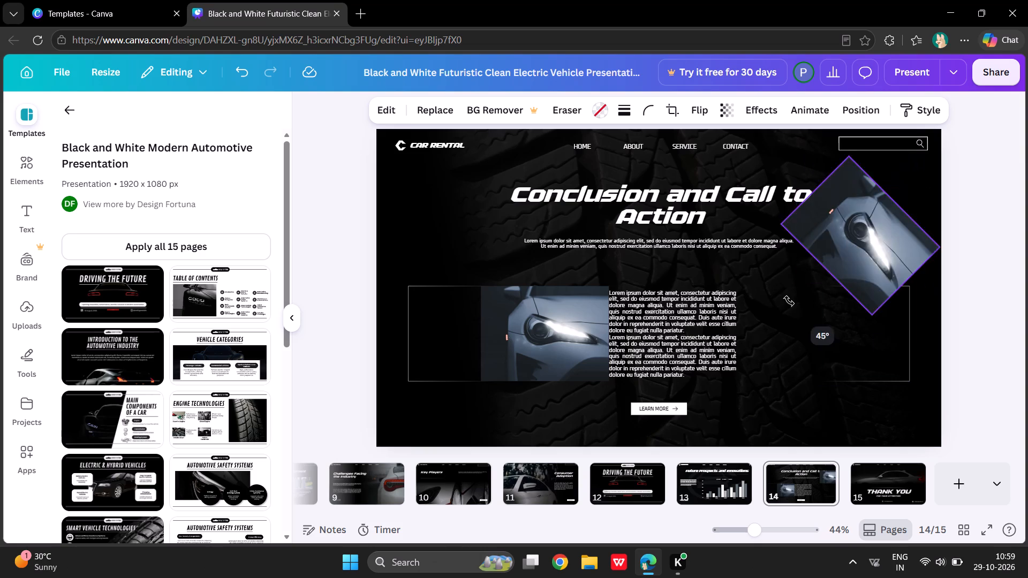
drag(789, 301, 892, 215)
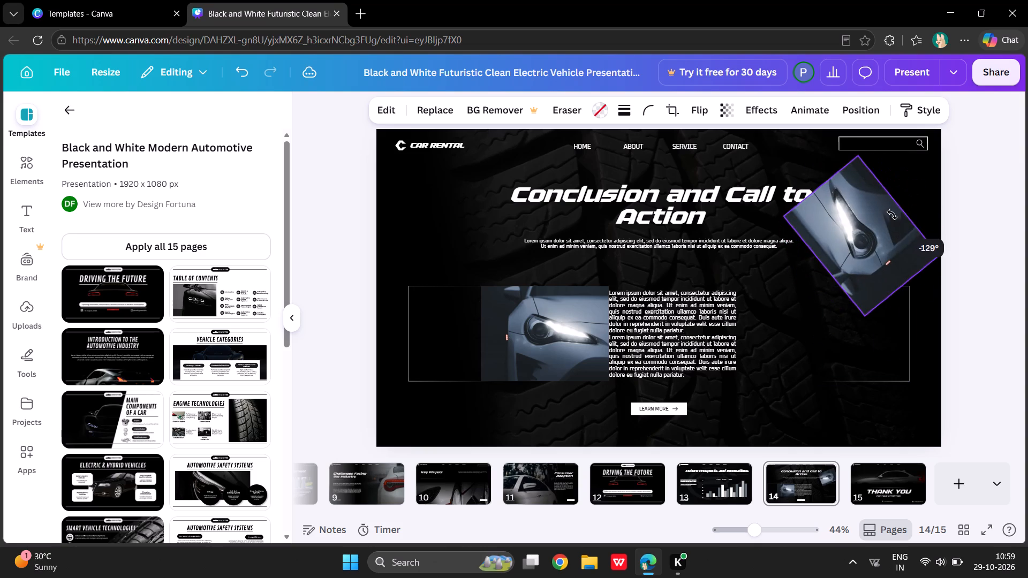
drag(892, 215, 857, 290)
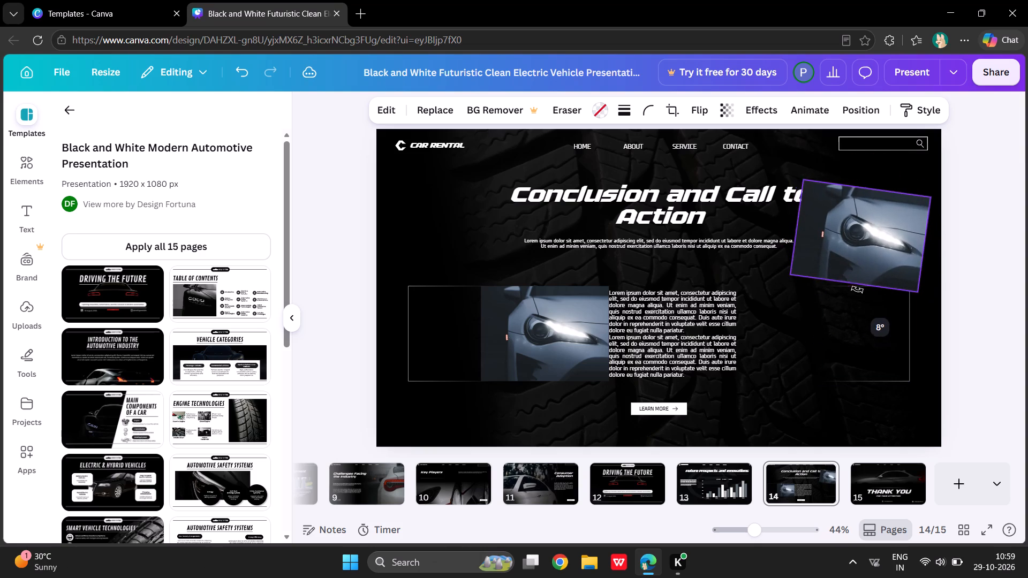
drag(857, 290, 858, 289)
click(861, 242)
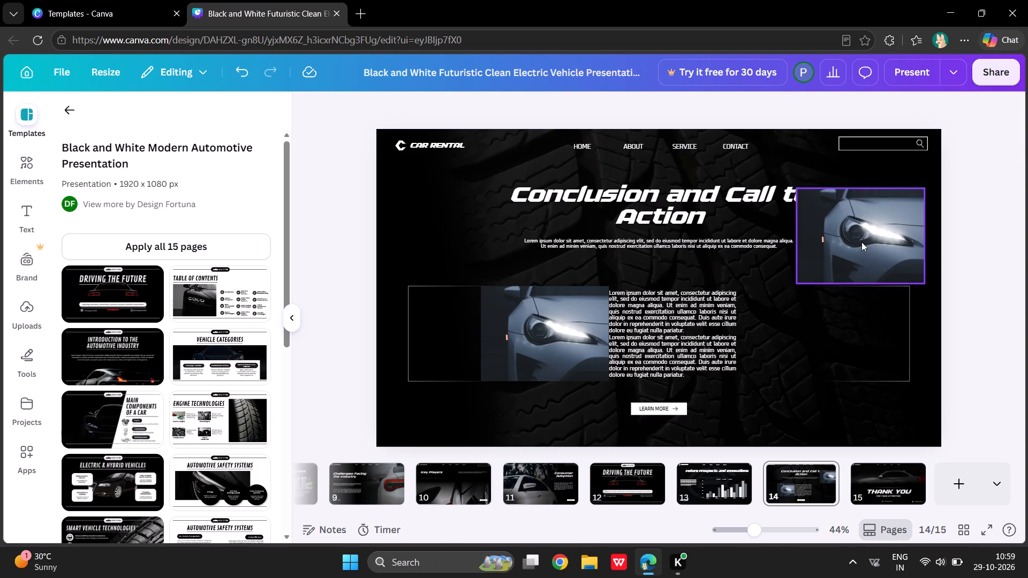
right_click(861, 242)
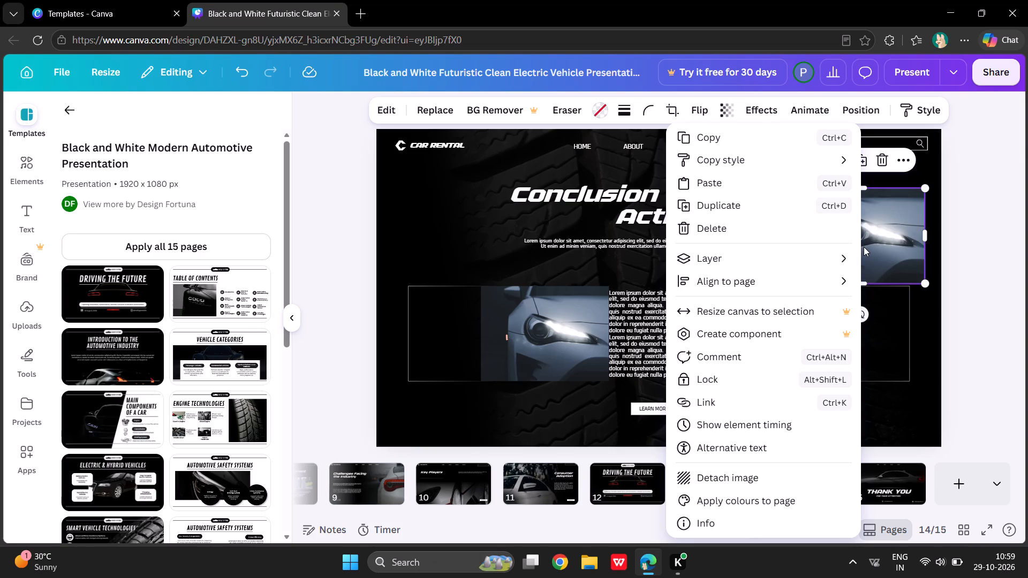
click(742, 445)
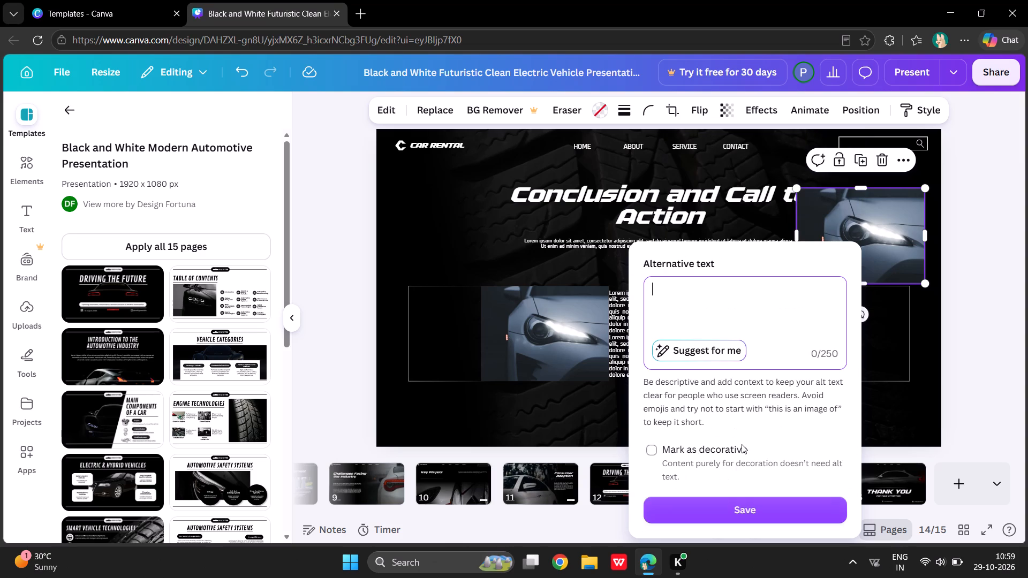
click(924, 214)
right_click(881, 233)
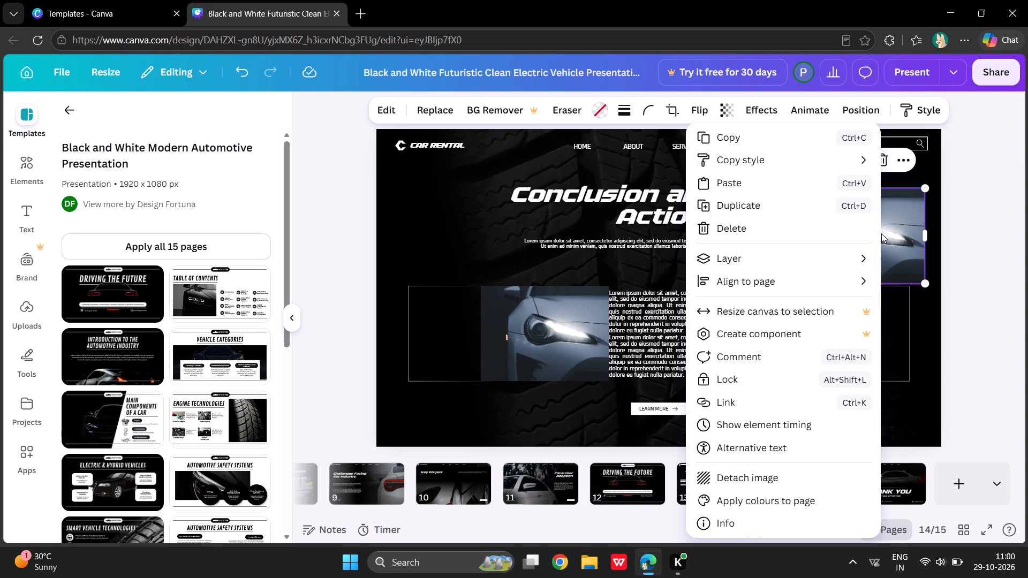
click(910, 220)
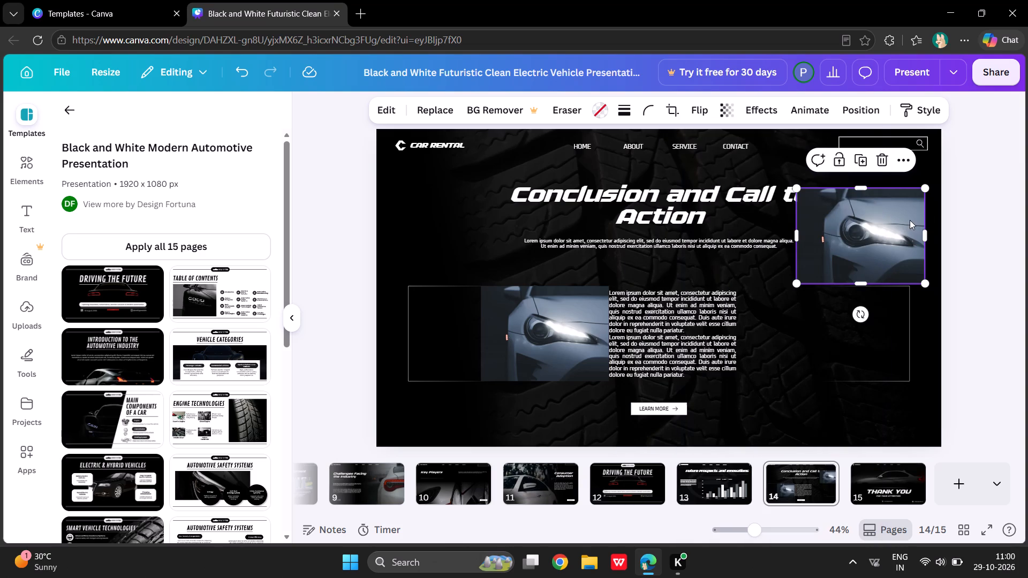
Move the headlight photo copy into slide 14's bordered frame, against the right edge of the stacked paragraphs, and trim its top edge to fit.
drag(903, 220, 850, 316)
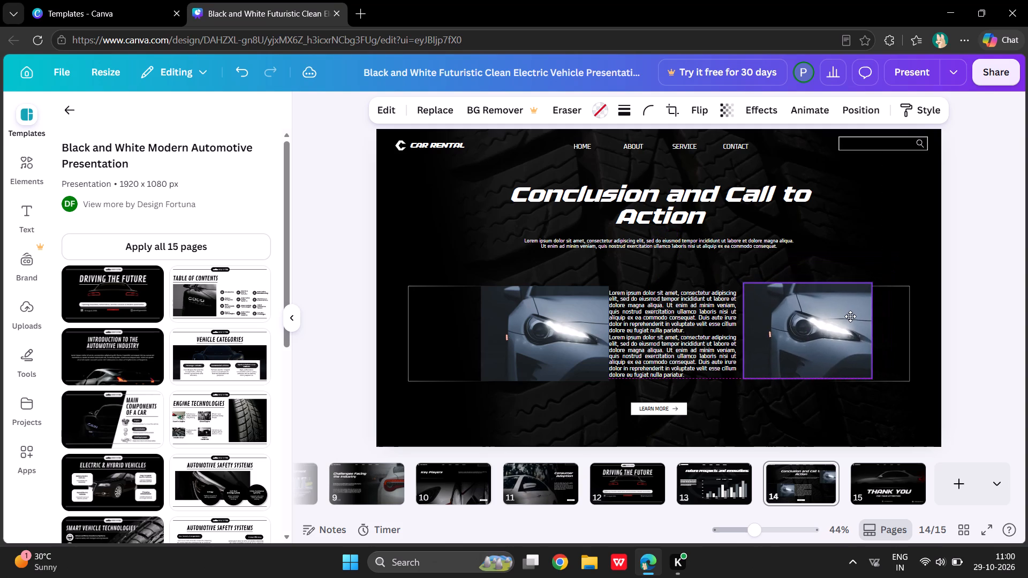
drag(850, 316, 846, 314)
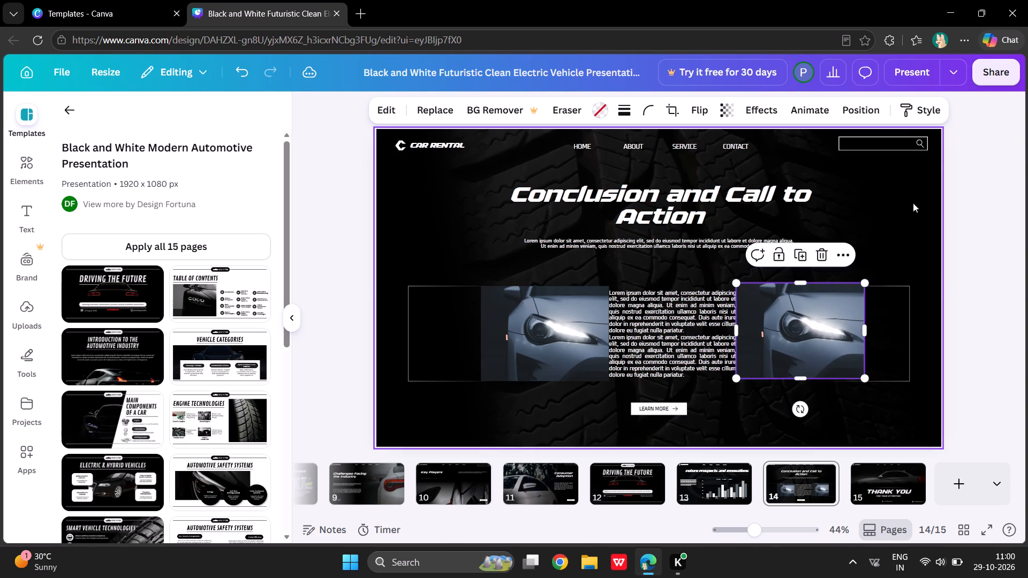
click(916, 201)
click(820, 317)
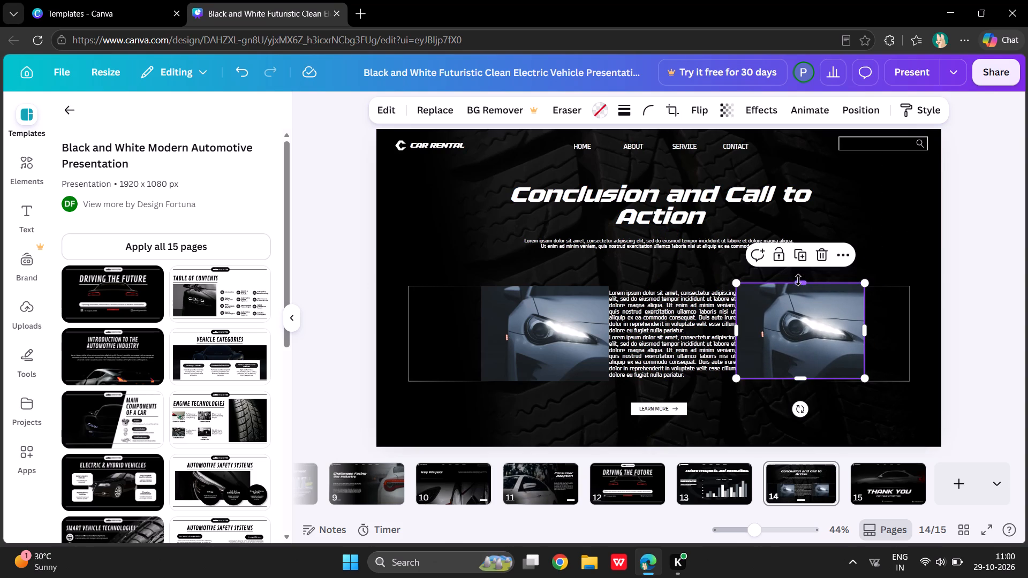
drag(799, 282, 802, 286)
click(866, 223)
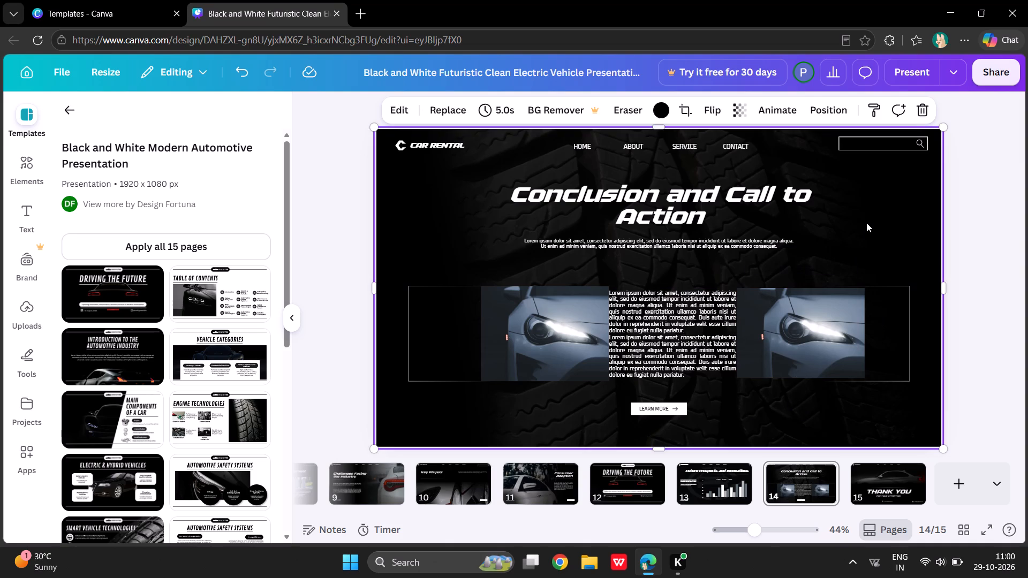
Replace the brand name in slide 15's header with CAR RENTAL.
click(643, 148)
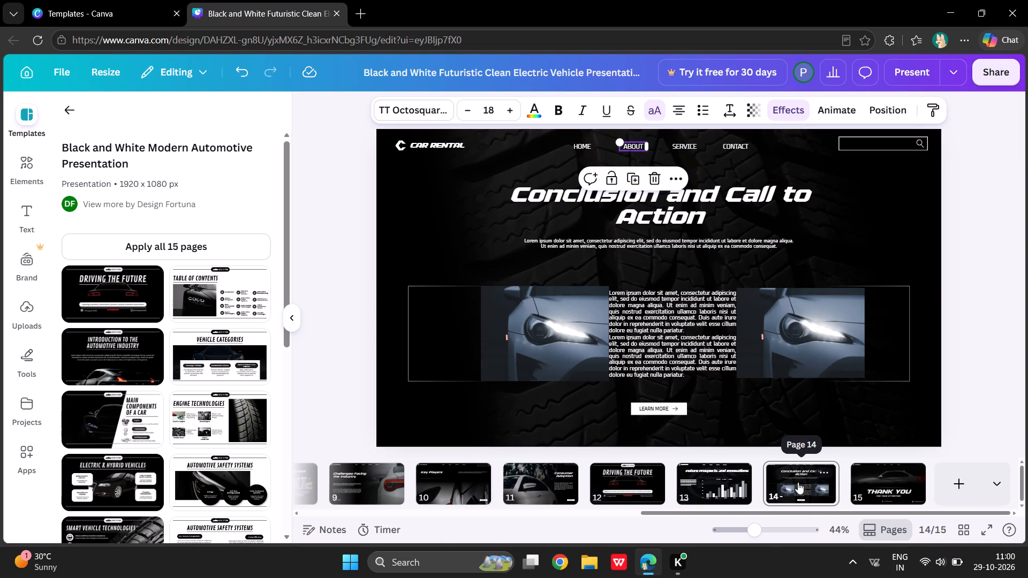
click(863, 484)
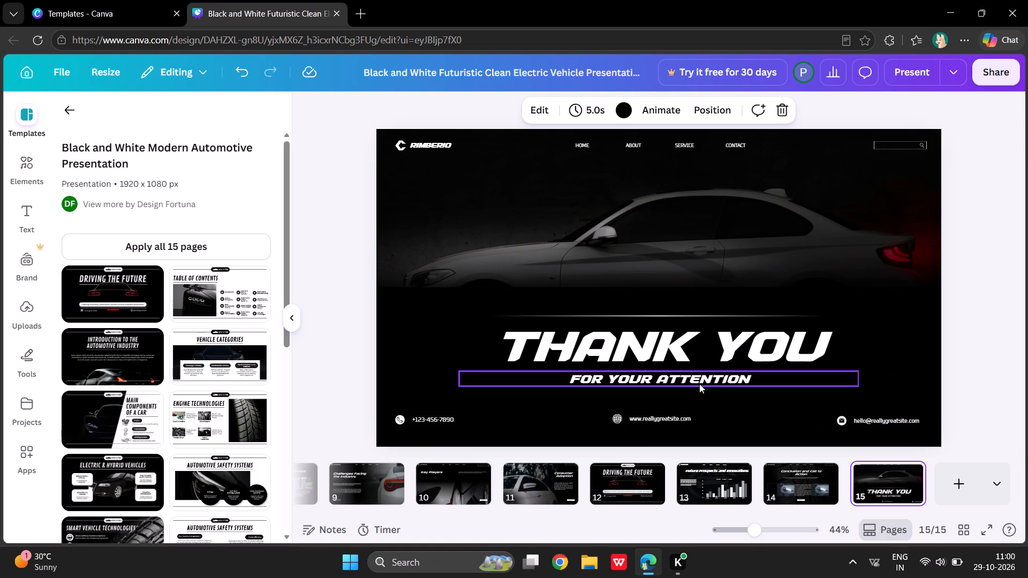
double_click(445, 145)
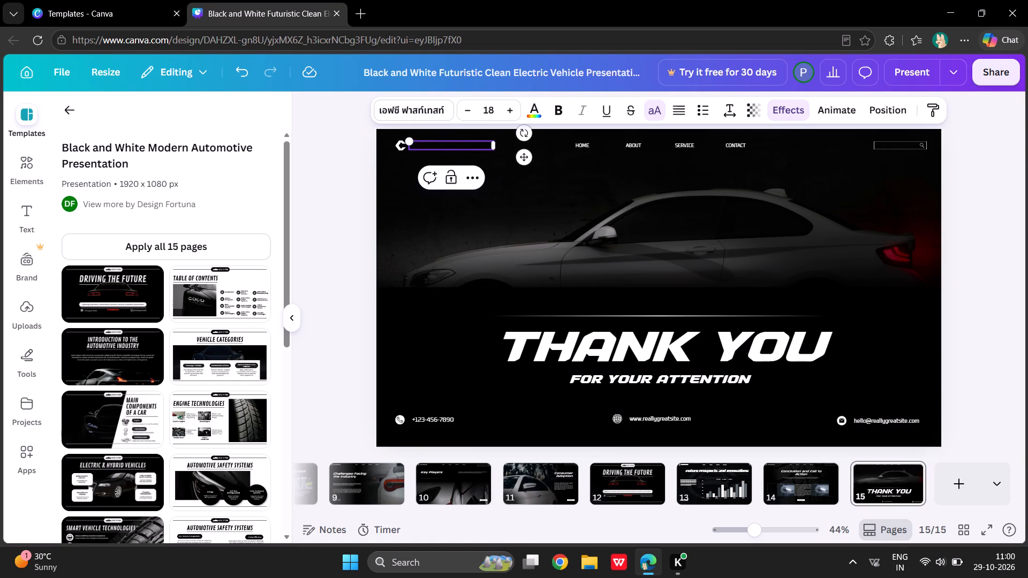
text(CAR RENTAL)
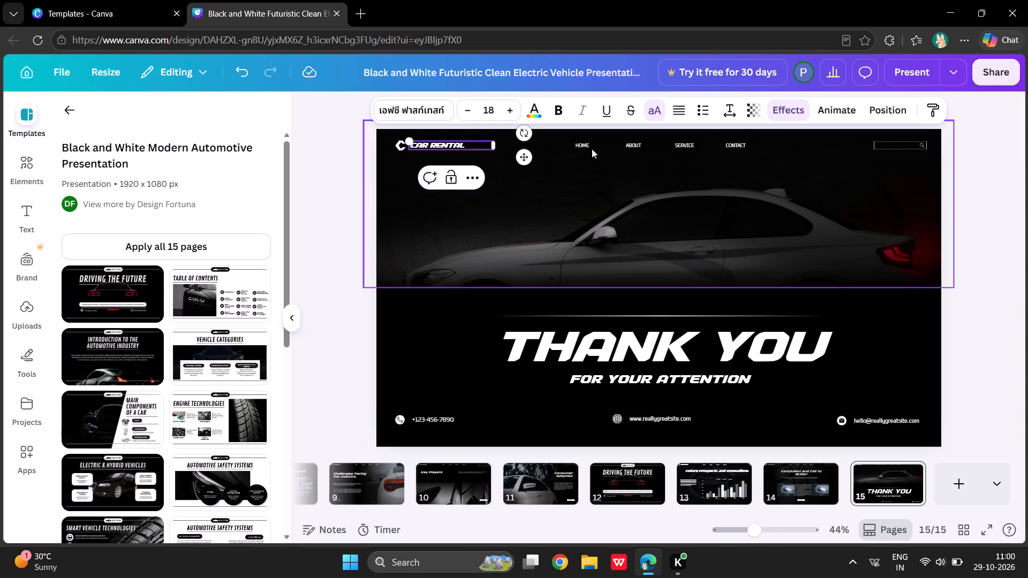
Set the font size of slide 15's HOME, ABOUT, SERVICE and CONTACT header labels to 18.
click(587, 147)
triple_click(508, 112)
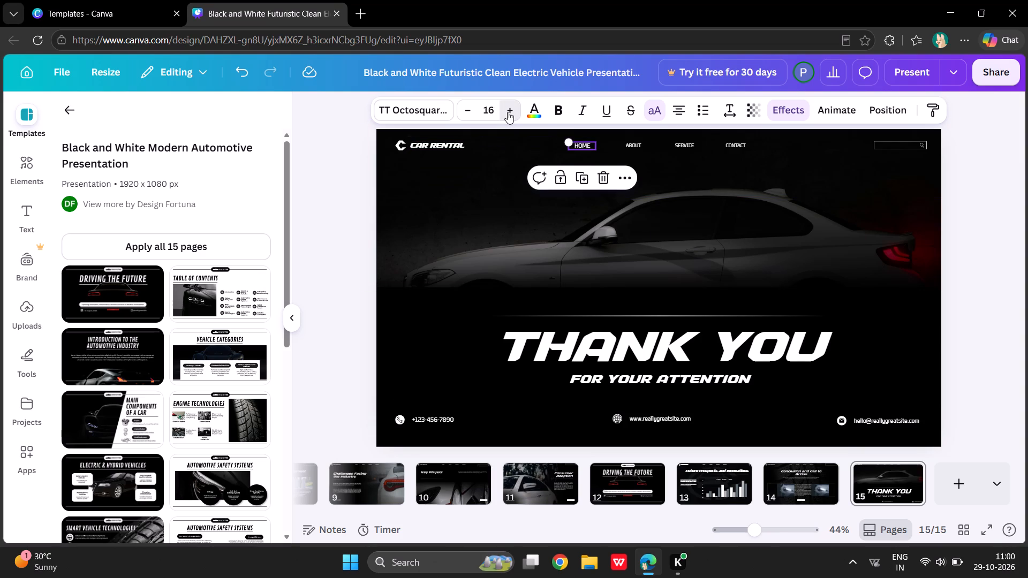
click(508, 112)
click(628, 144)
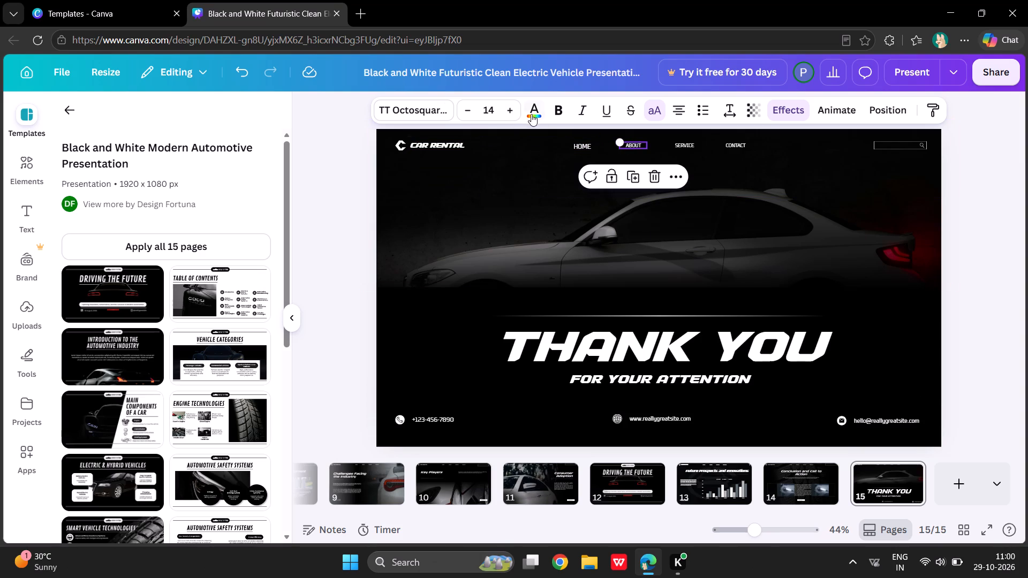
triple_click(515, 107)
click(515, 107)
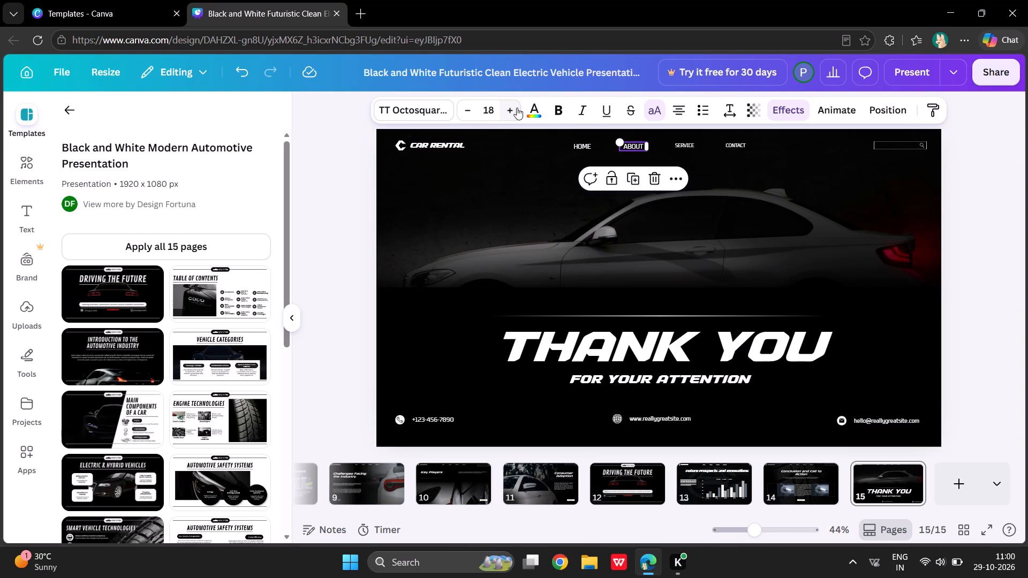
click(689, 148)
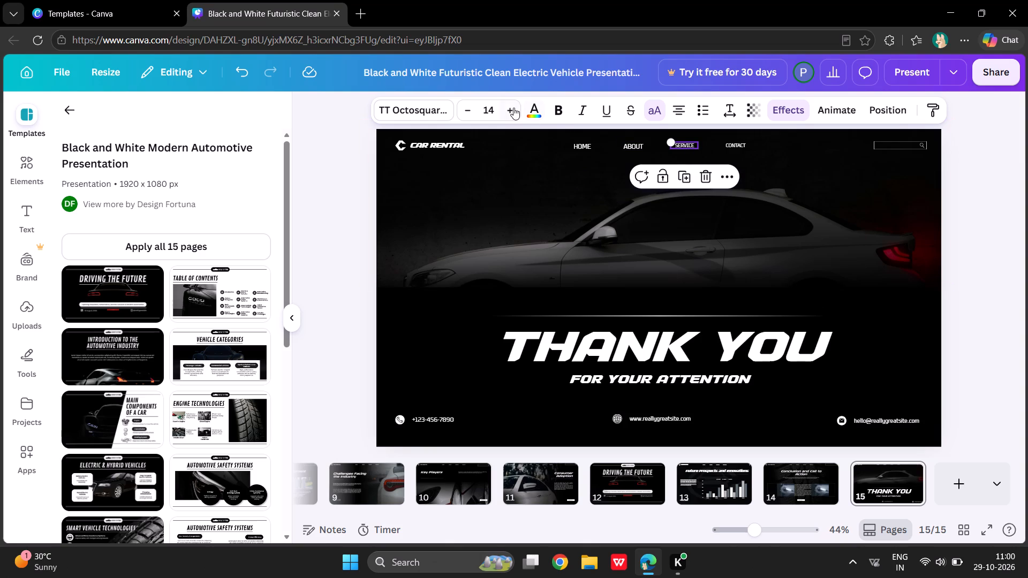
triple_click(512, 107)
click(512, 107)
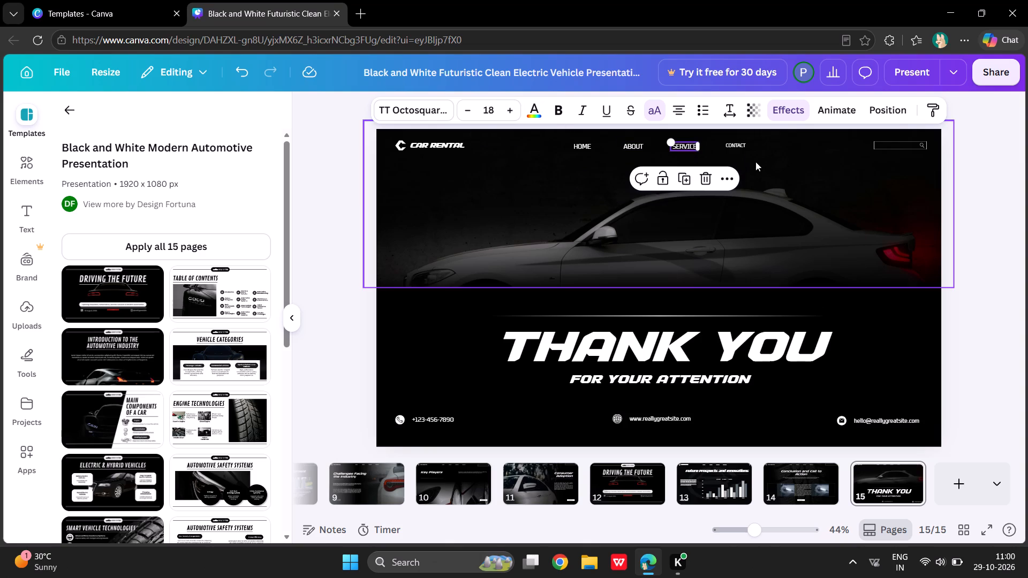
click(742, 148)
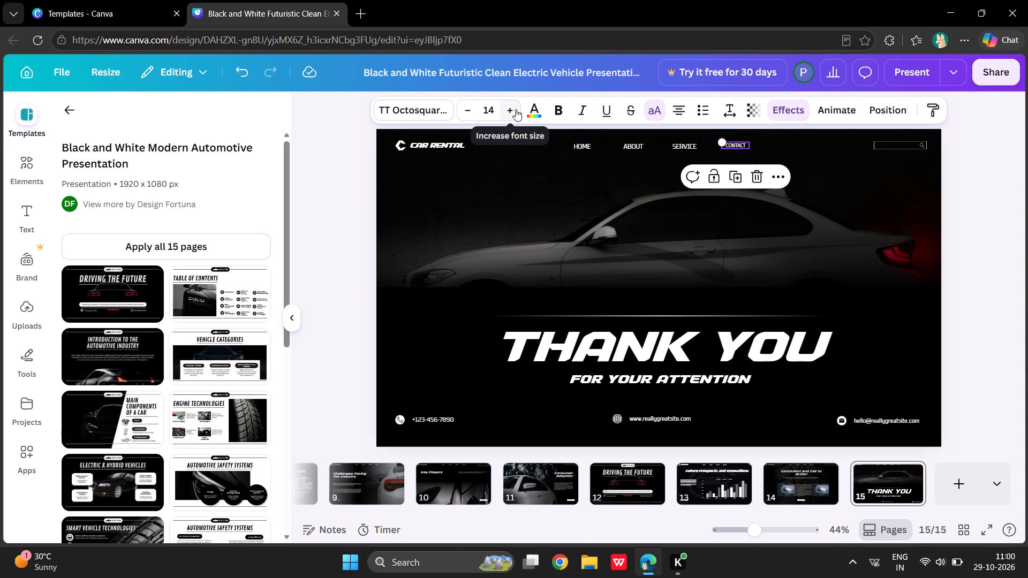
triple_click(516, 109)
click(516, 109)
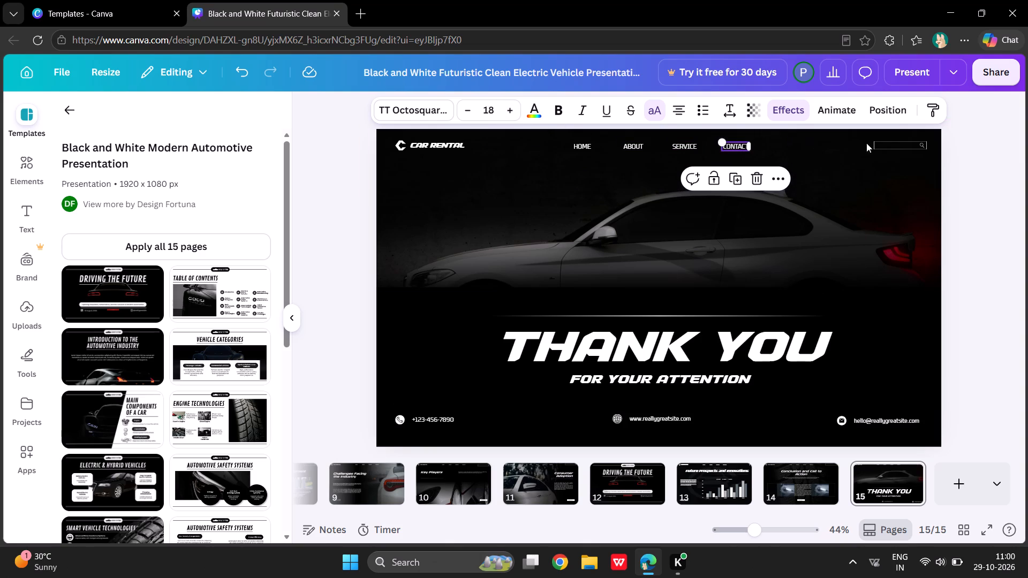
Enlarge slide 15's header search box to about 305 by 48, extending it toward the CONTACT label.
click(882, 140)
click(881, 143)
drag(874, 152, 853, 152)
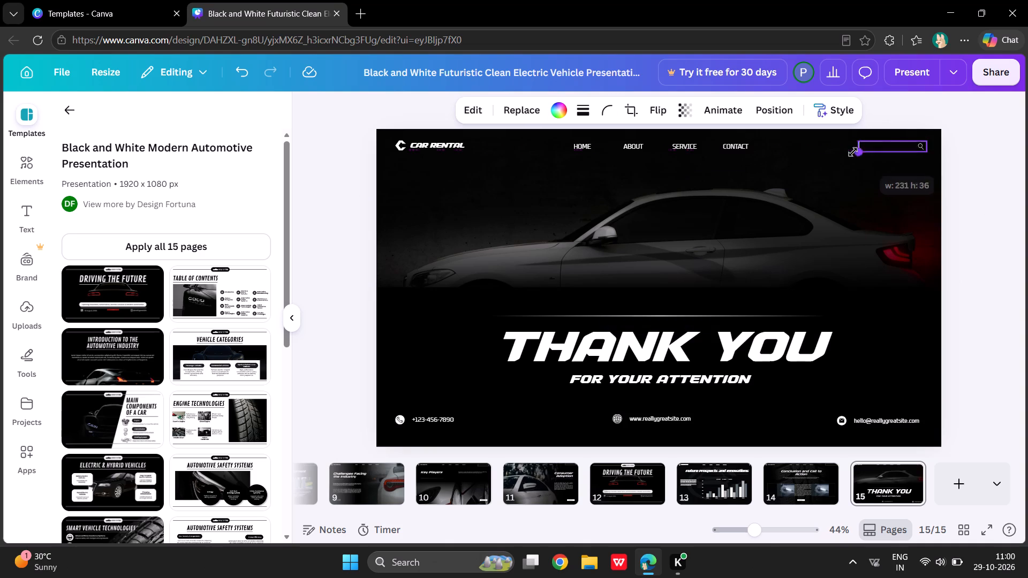
drag(853, 152, 831, 155)
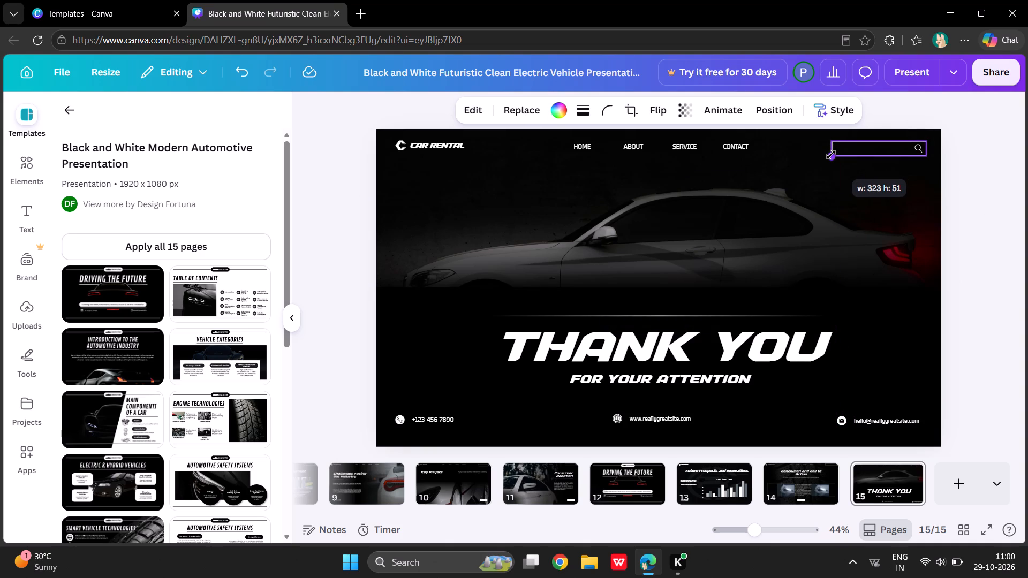
drag(831, 155, 835, 154)
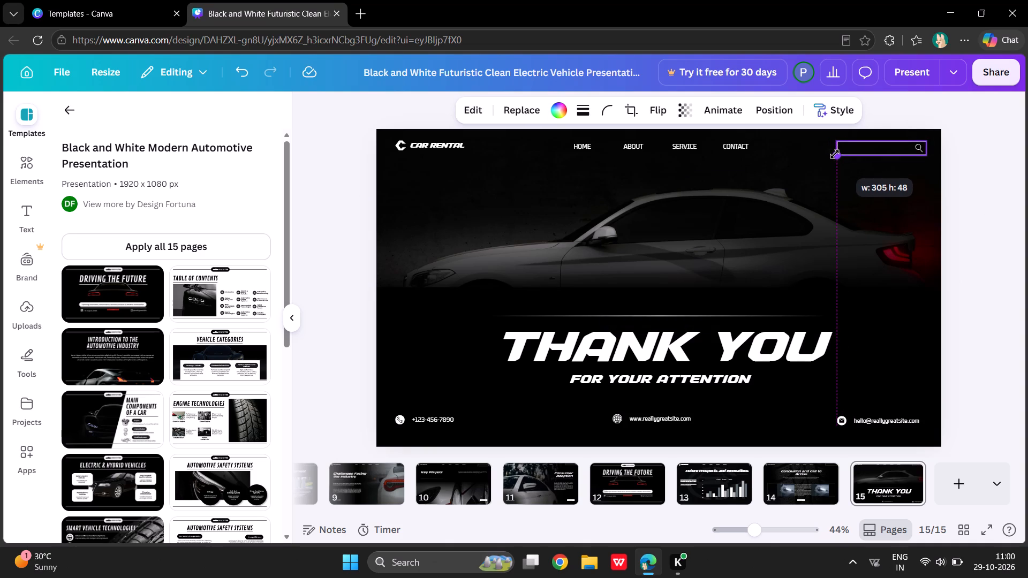
drag(835, 154, 837, 154)
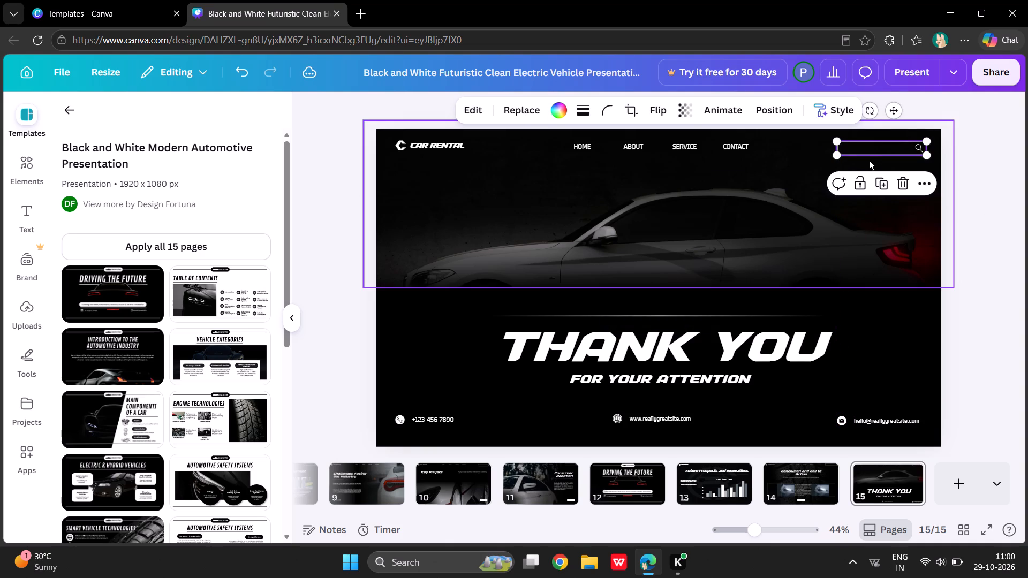
click(873, 151)
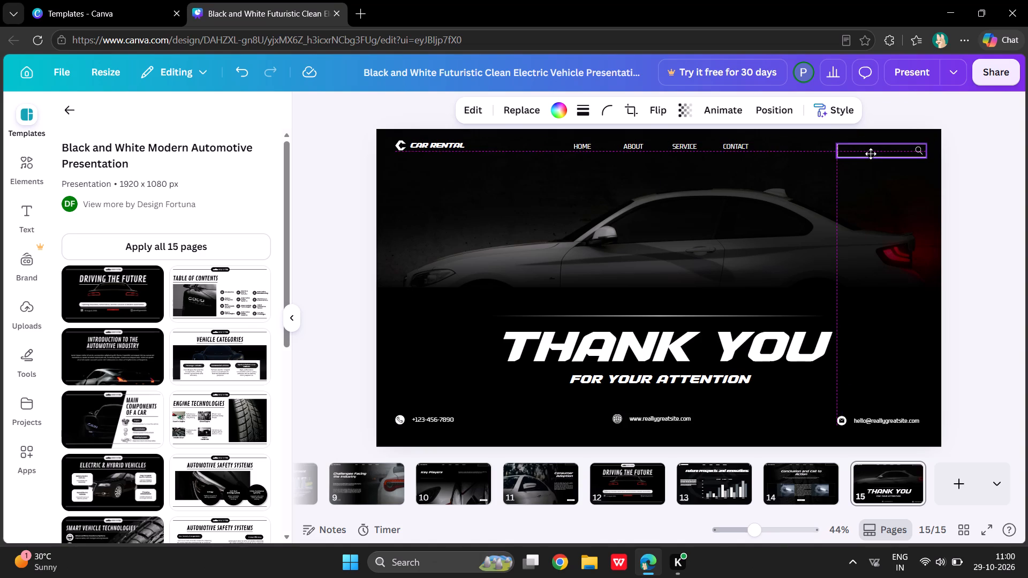
click(786, 232)
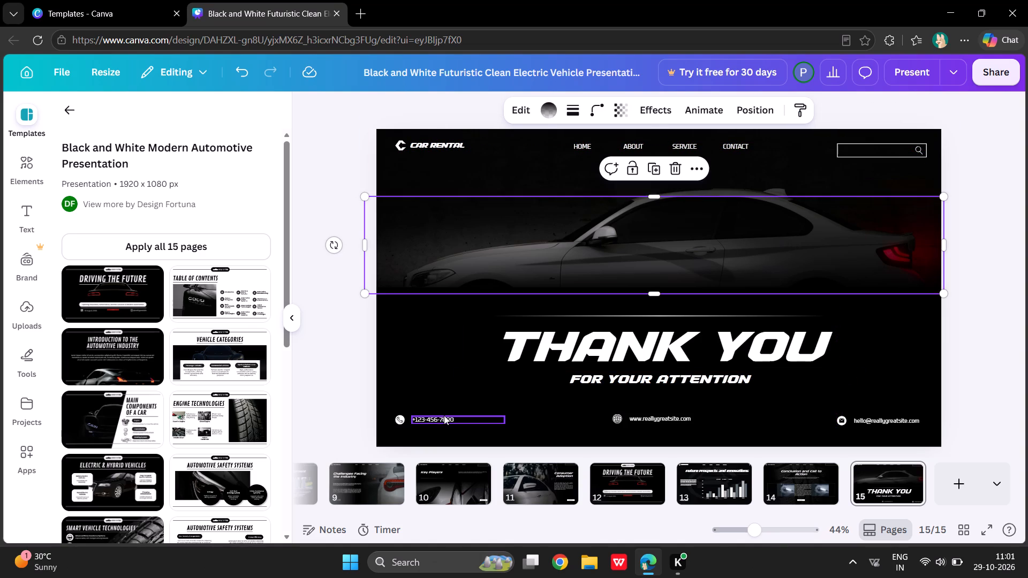
Nudge the phone number at the bottom of slide 15 slightly closer to its phone icon.
click(444, 415)
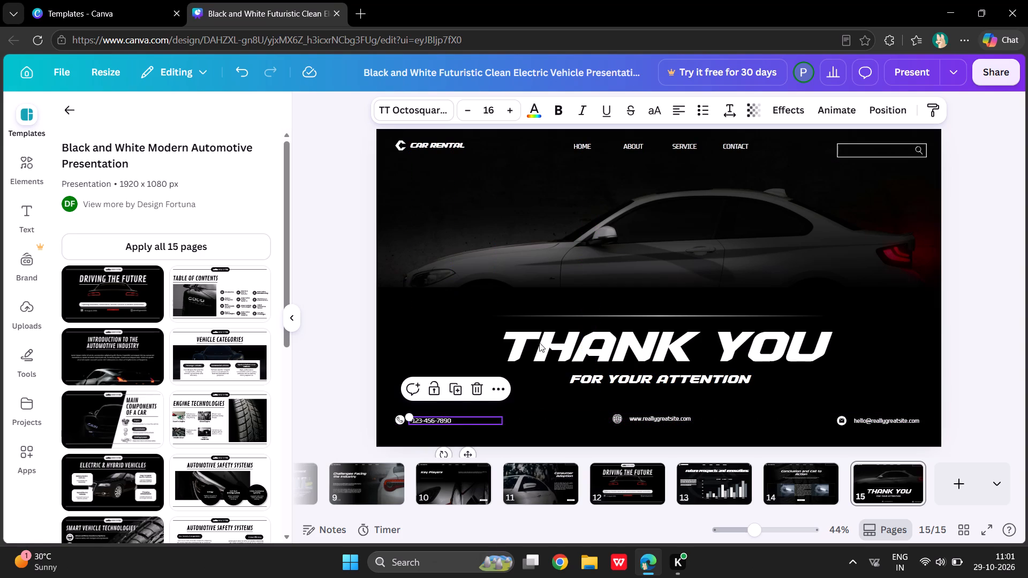
click(535, 253)
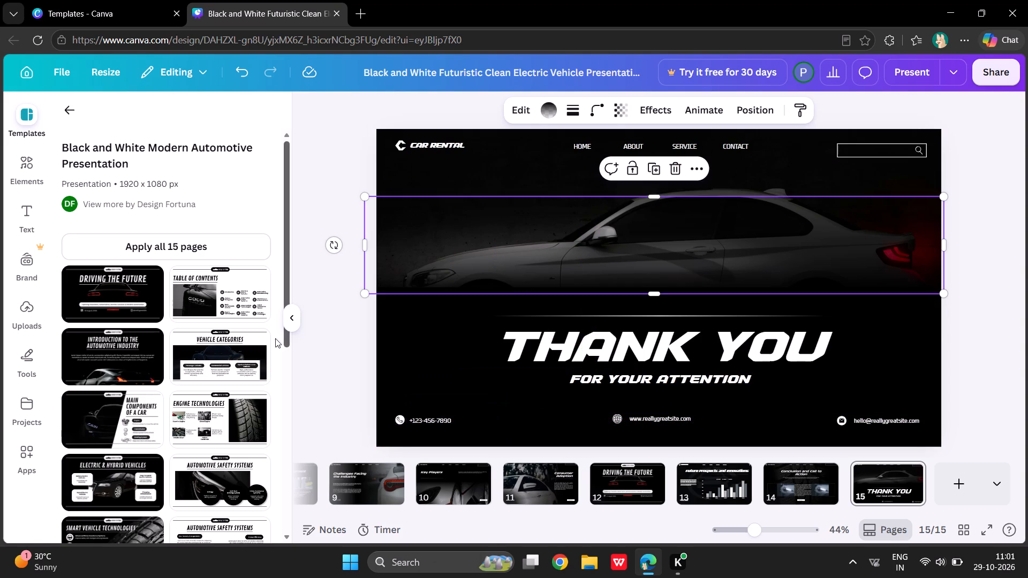
Add the TABLE OF CONTENTS page of the automotive template as a new page and place it between slides 13 and 14.
click(228, 283)
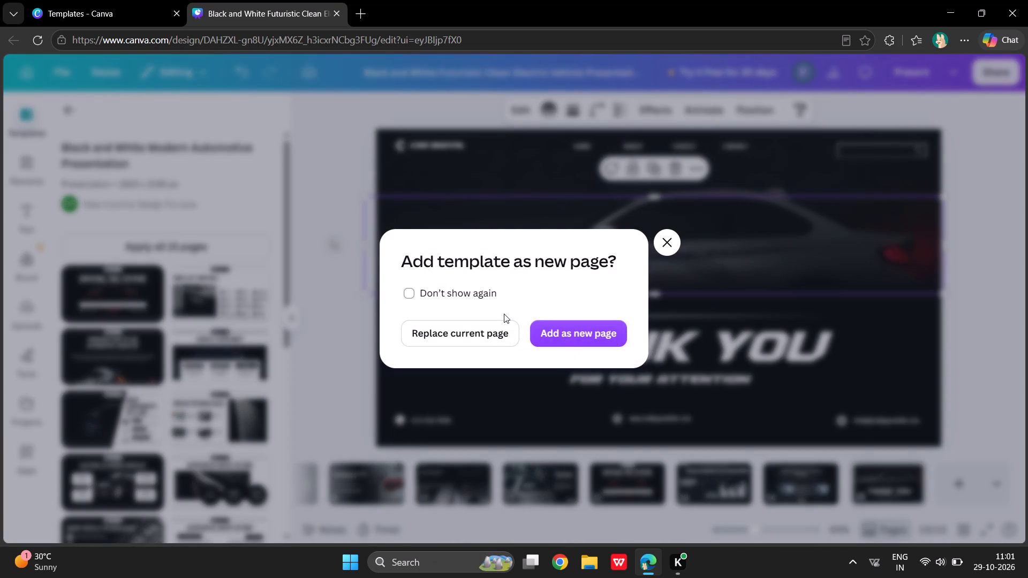
click(568, 337)
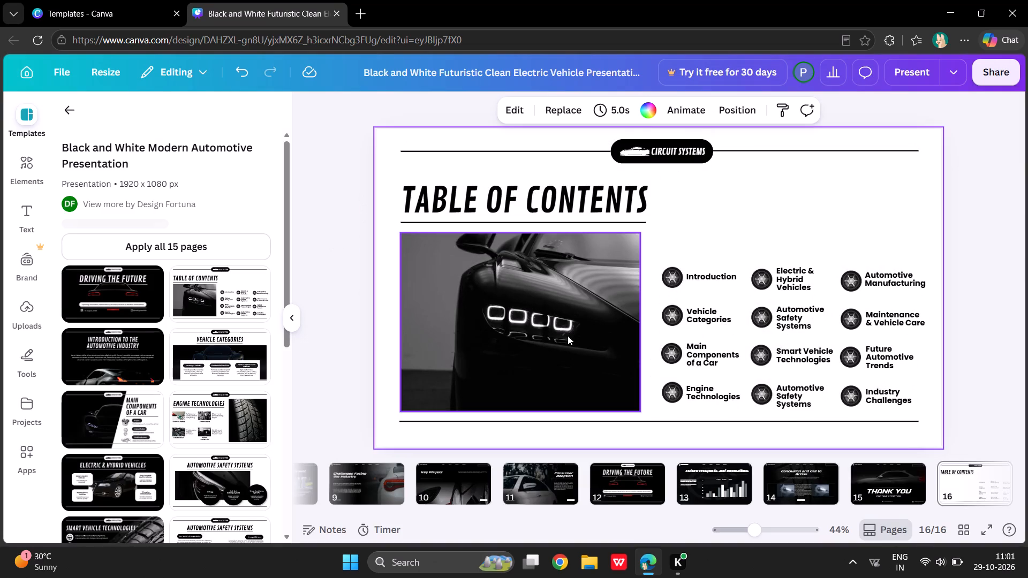
drag(973, 481, 899, 484)
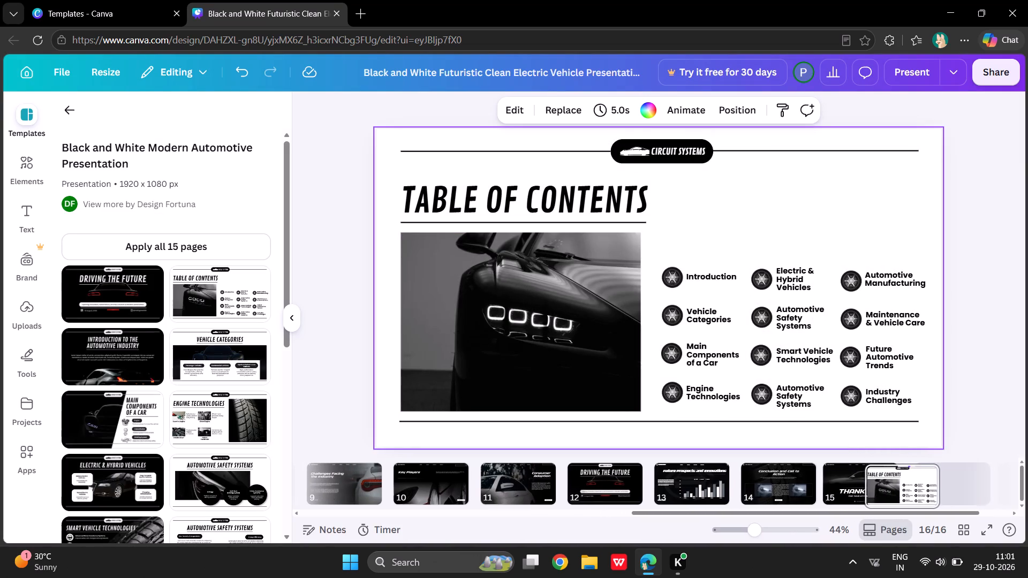
drag(899, 484, 726, 490)
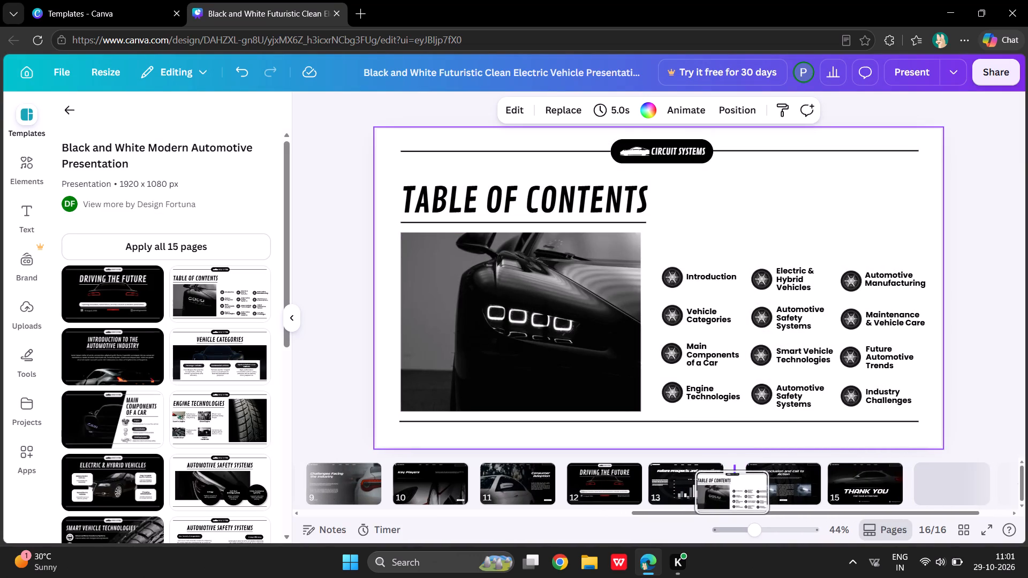
drag(726, 490, 724, 484)
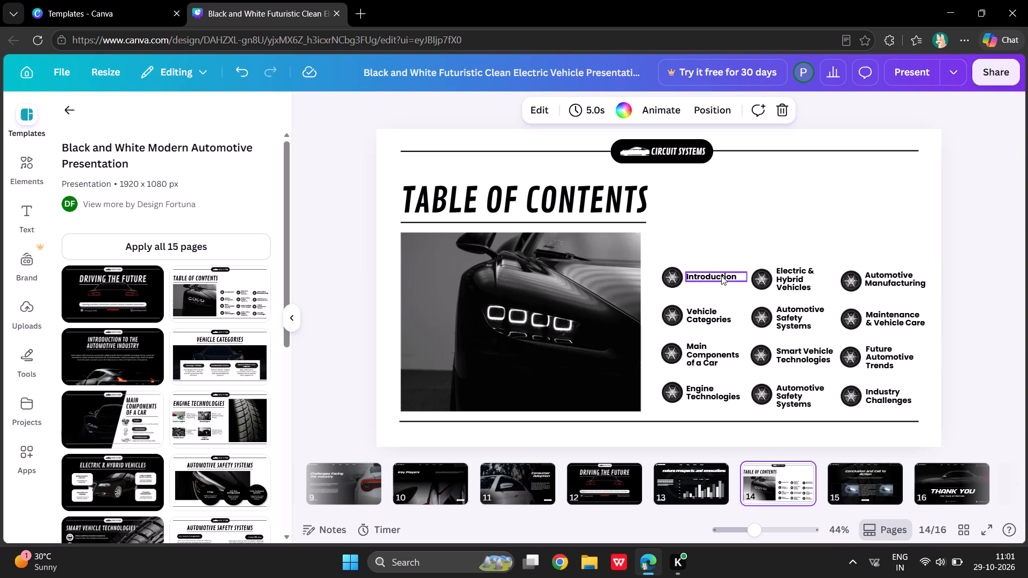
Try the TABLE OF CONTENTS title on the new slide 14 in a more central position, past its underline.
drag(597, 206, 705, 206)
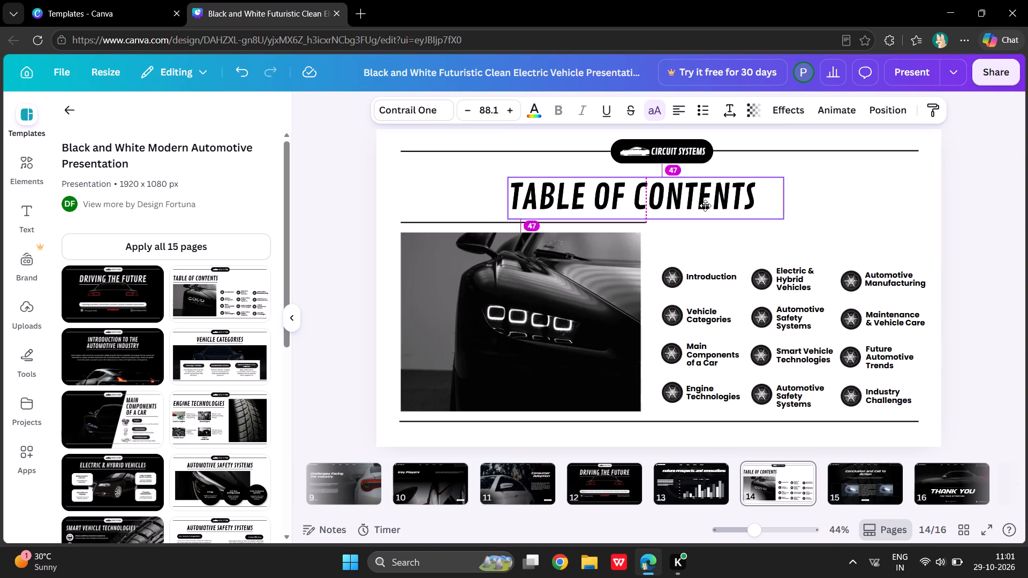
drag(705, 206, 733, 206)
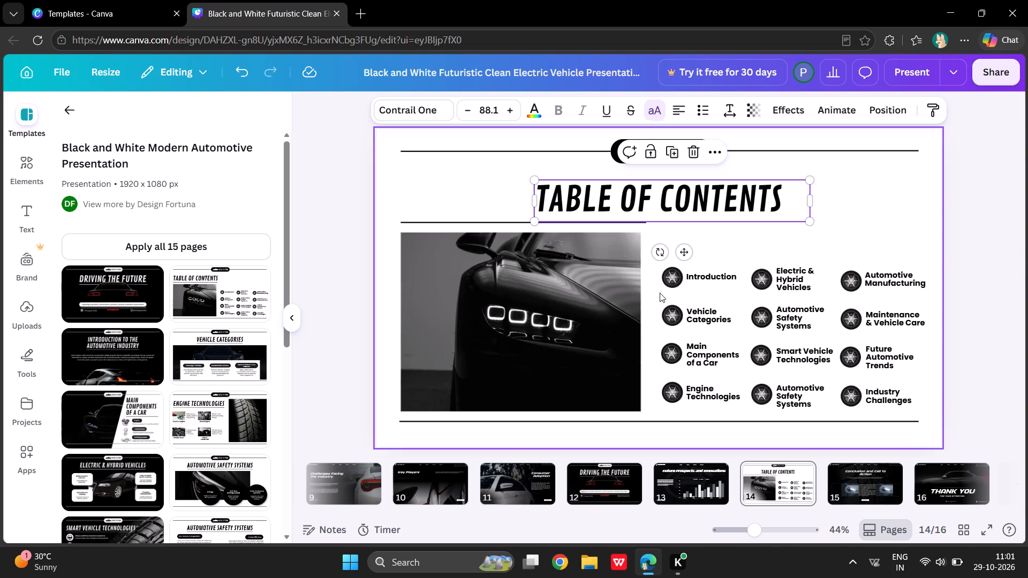
Clear the headlight photo from slide 14's left half and stack the Introduction, Vehicle Categories, Main Components of a Car and Engine Technologies labels there.
drag(589, 305, 852, 182)
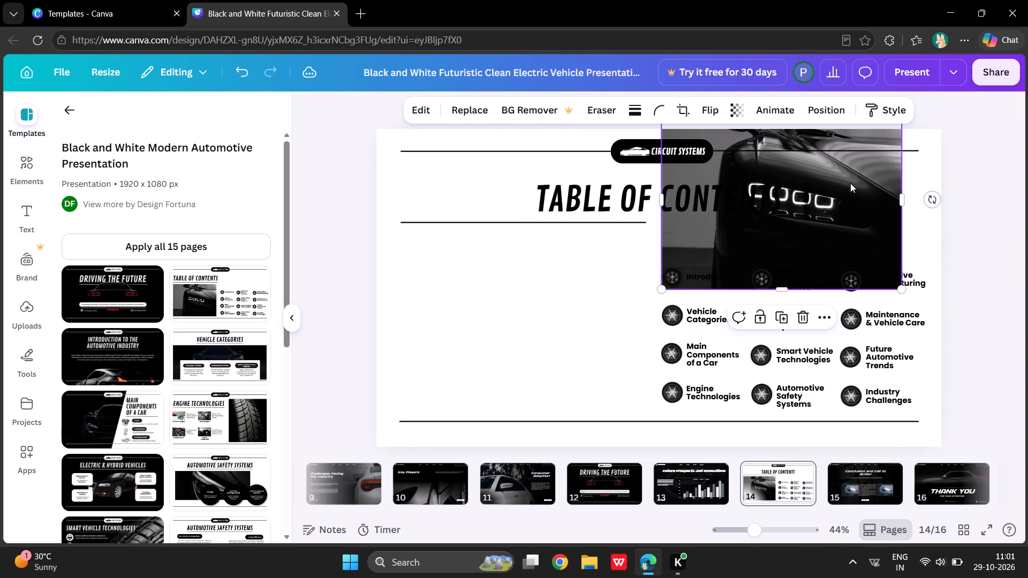
drag(689, 276, 433, 287)
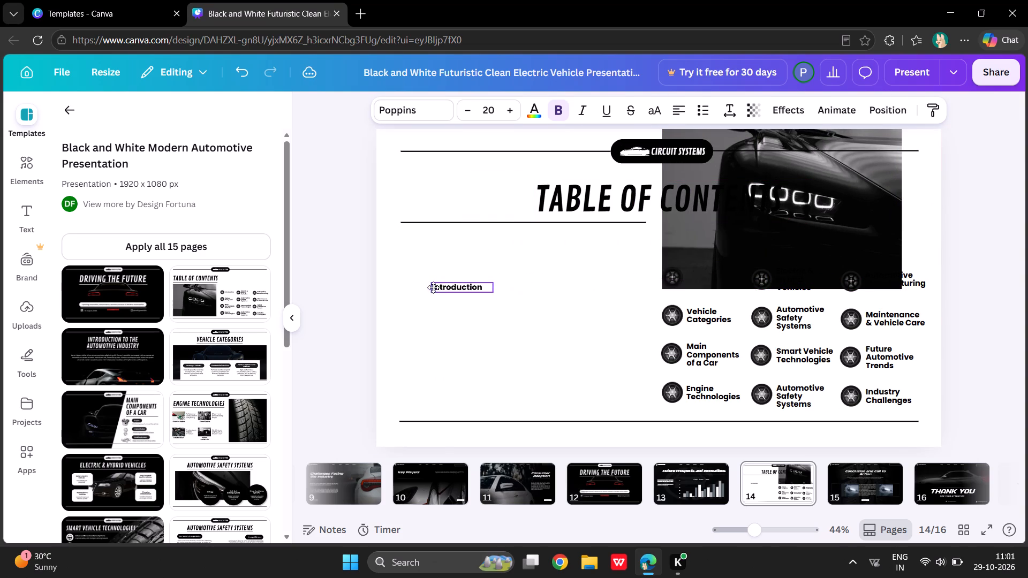
drag(433, 287, 435, 286)
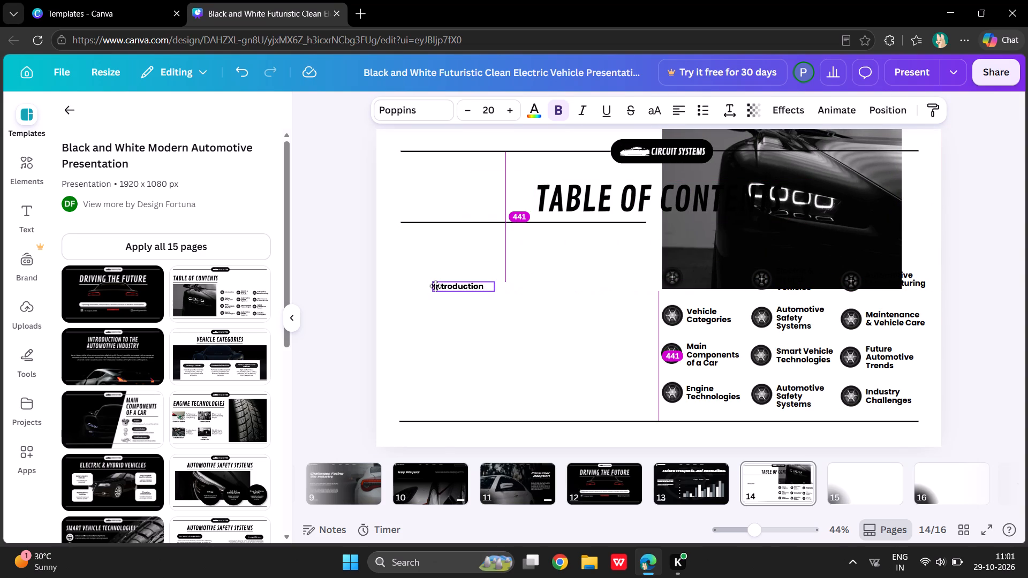
drag(435, 286, 435, 285)
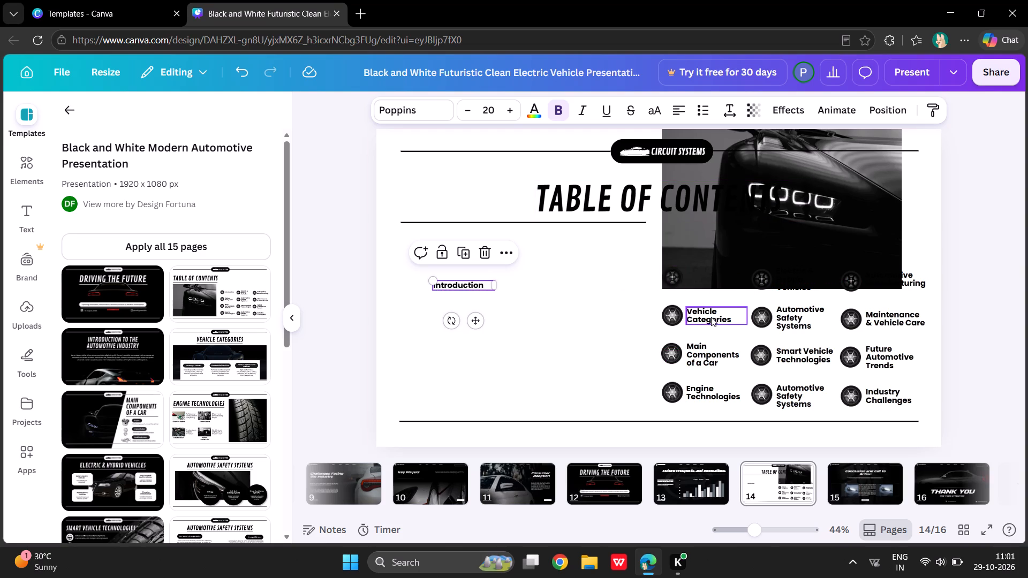
drag(711, 317, 460, 317)
drag(724, 352, 492, 359)
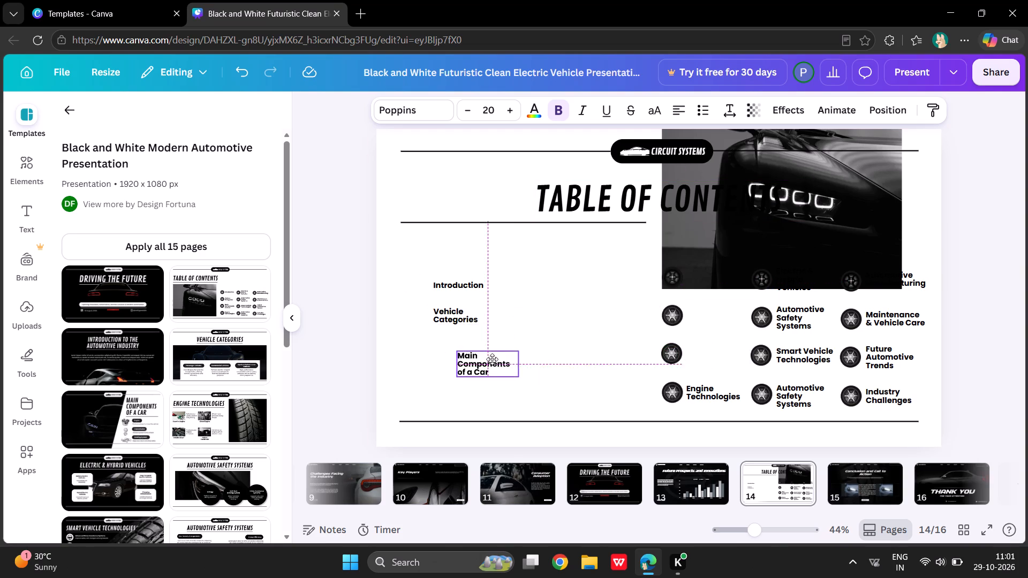
drag(492, 359, 474, 347)
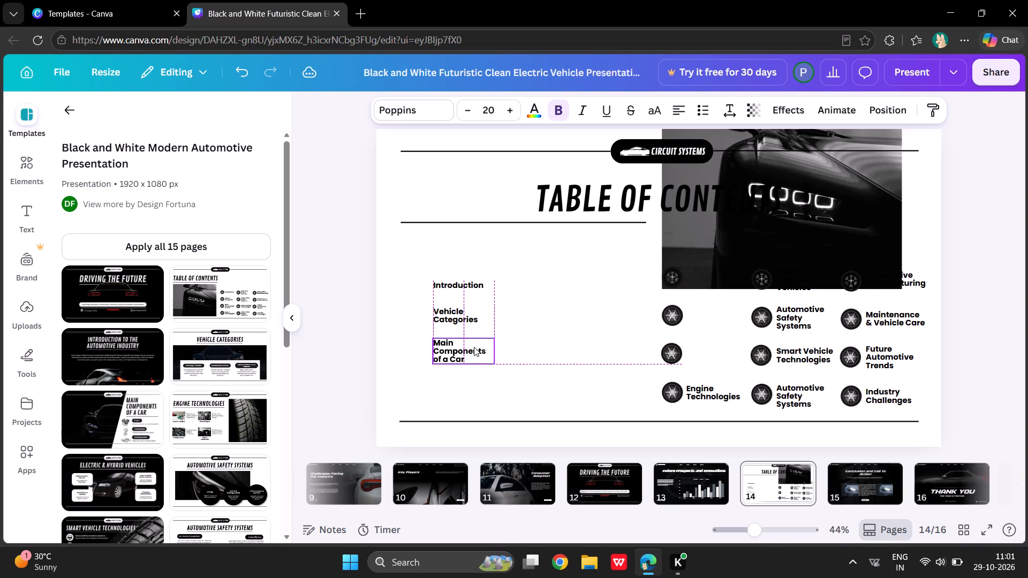
drag(730, 391, 482, 385)
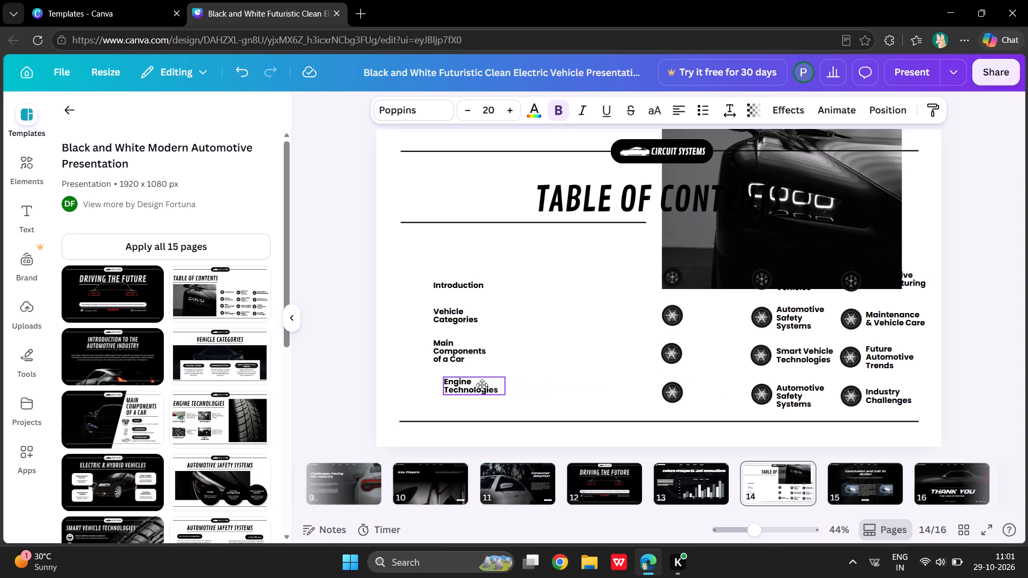
drag(482, 385, 480, 383)
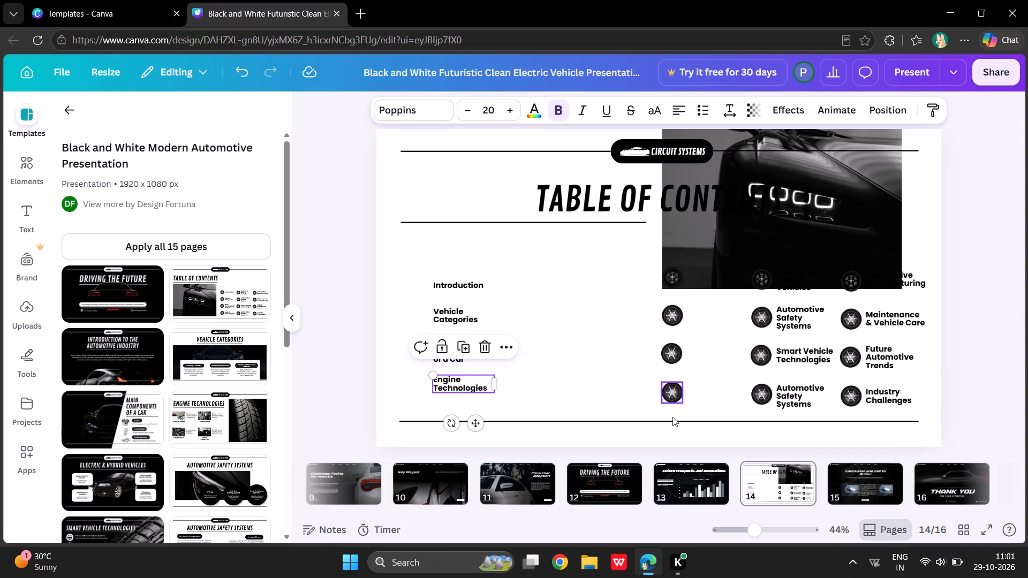
Place wheel icons directly before the relocated Engine Technologies and Main Components of a Car labels, aligned vertically with each other.
drag(672, 394, 420, 384)
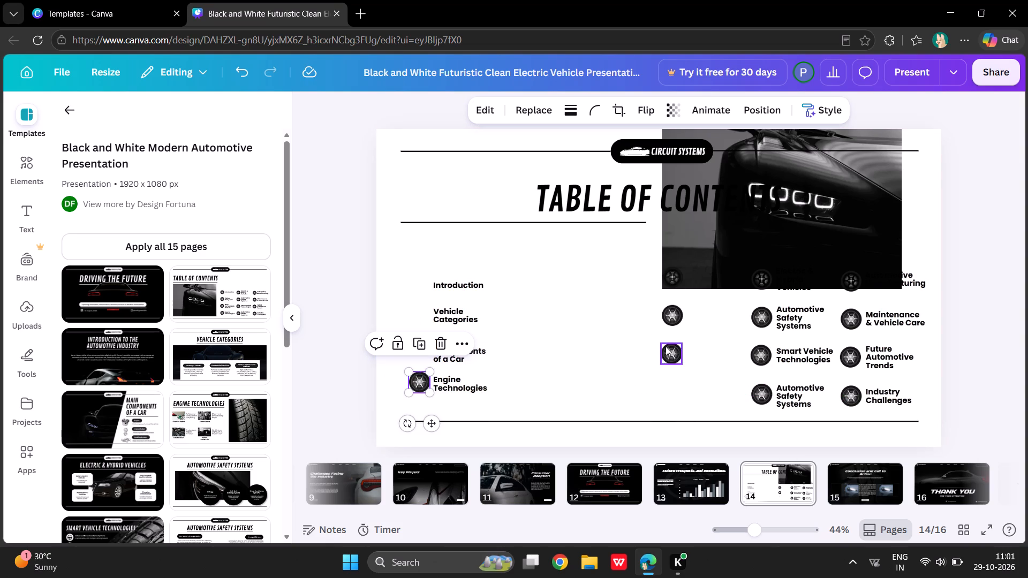
drag(667, 346, 411, 342)
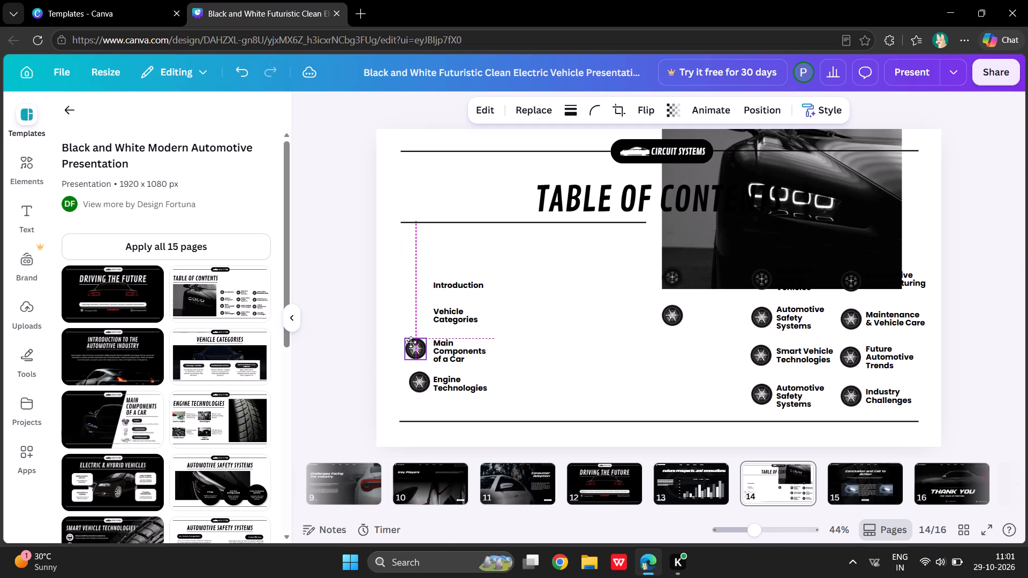
drag(411, 342, 412, 341)
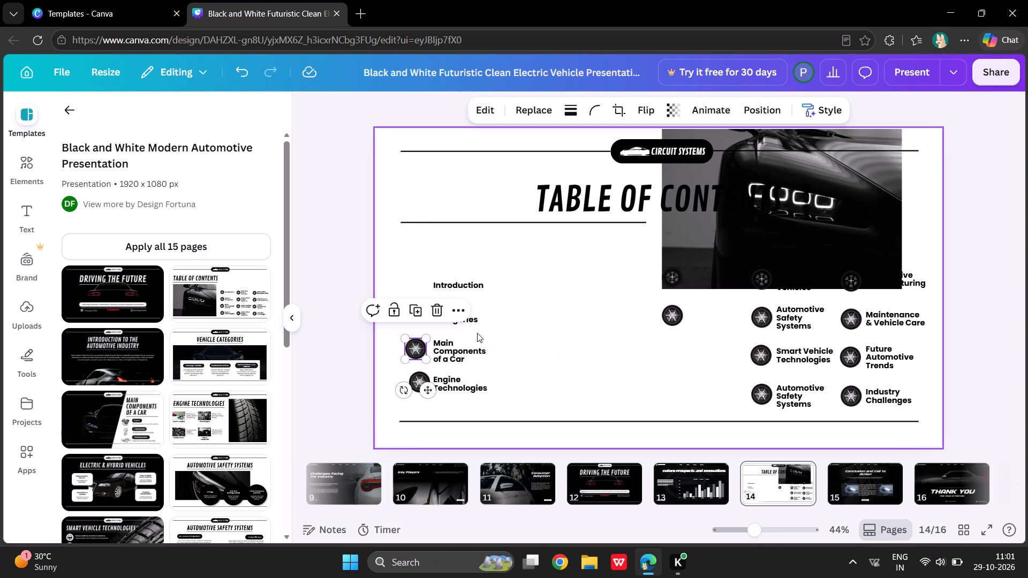
click(541, 363)
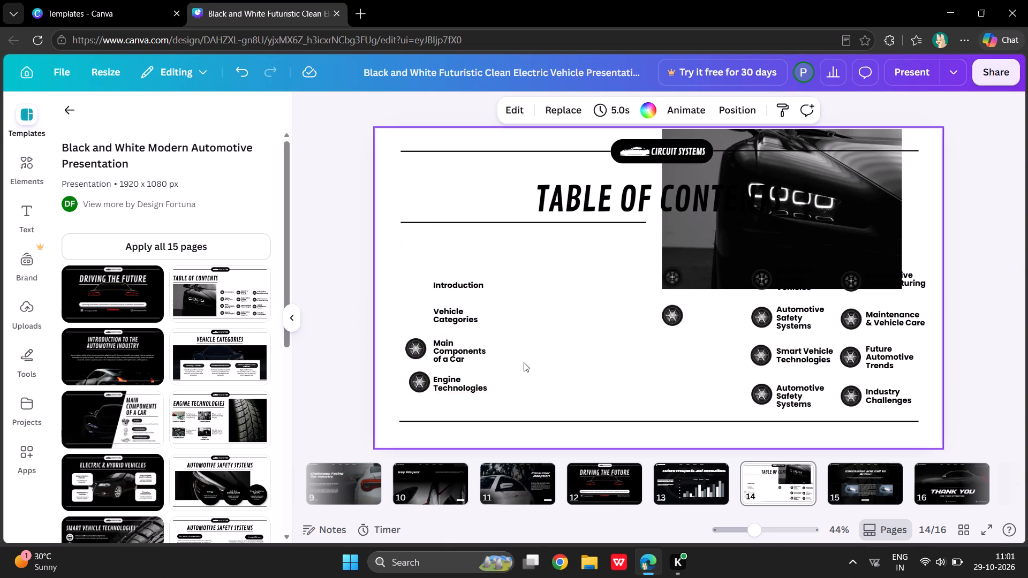
click(415, 343)
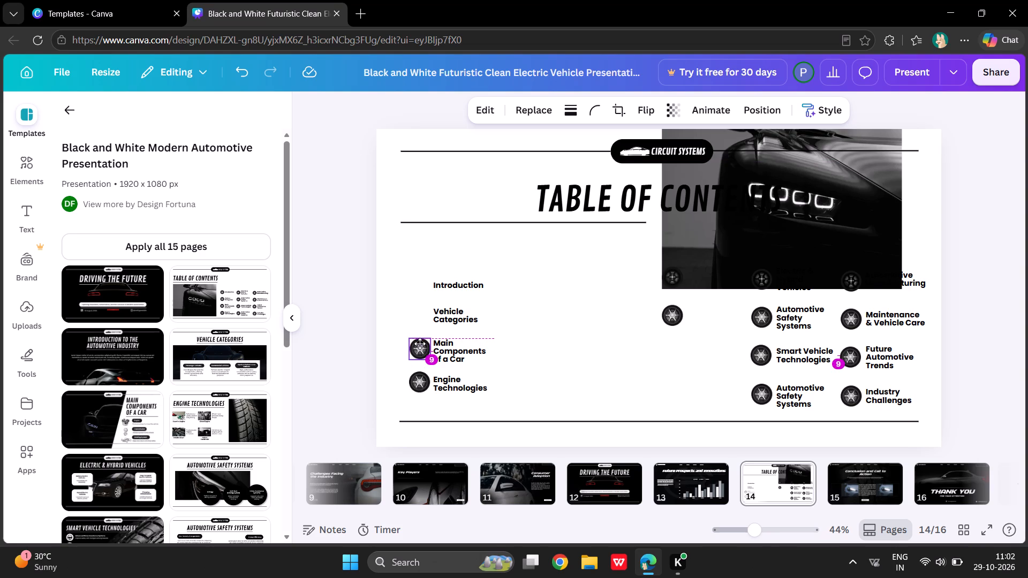
click(419, 344)
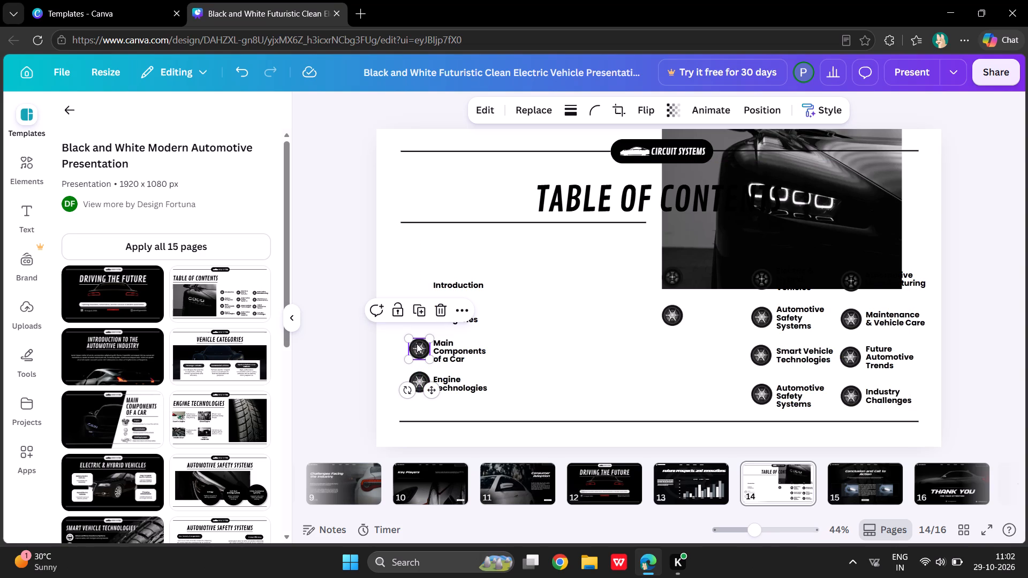
click(551, 330)
Place wheel icons before the Vehicle Categories and Introduction labels, completing an evenly spaced icon column on slide 14's left side.
drag(683, 311, 430, 309)
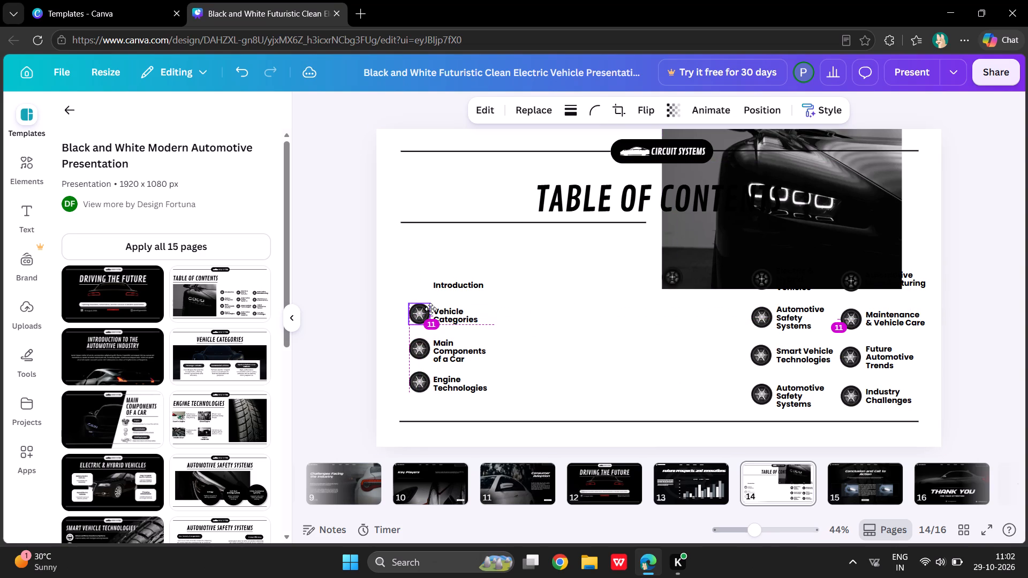
drag(430, 309, 431, 312)
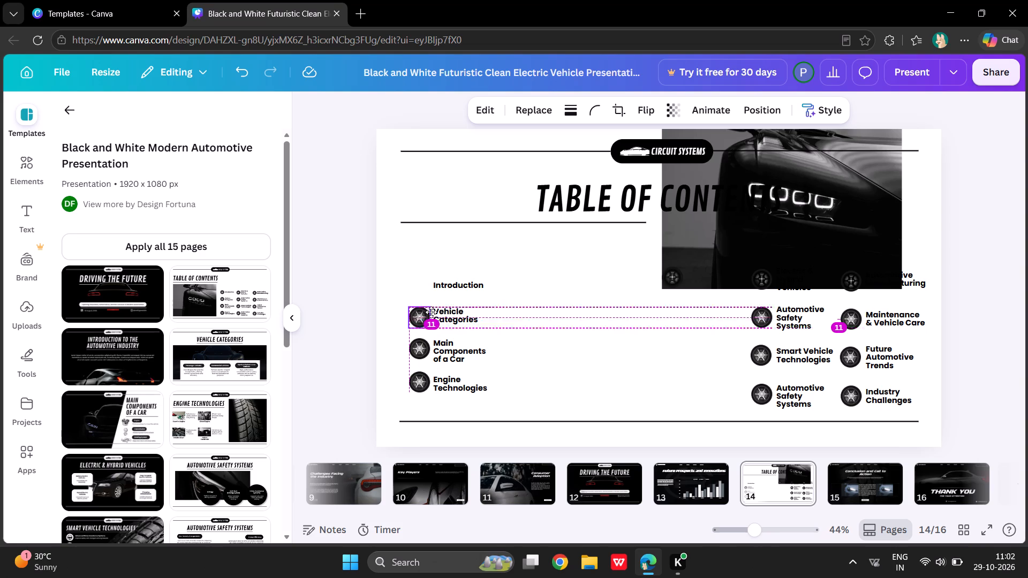
drag(431, 312, 431, 311)
click(431, 311)
click(422, 313)
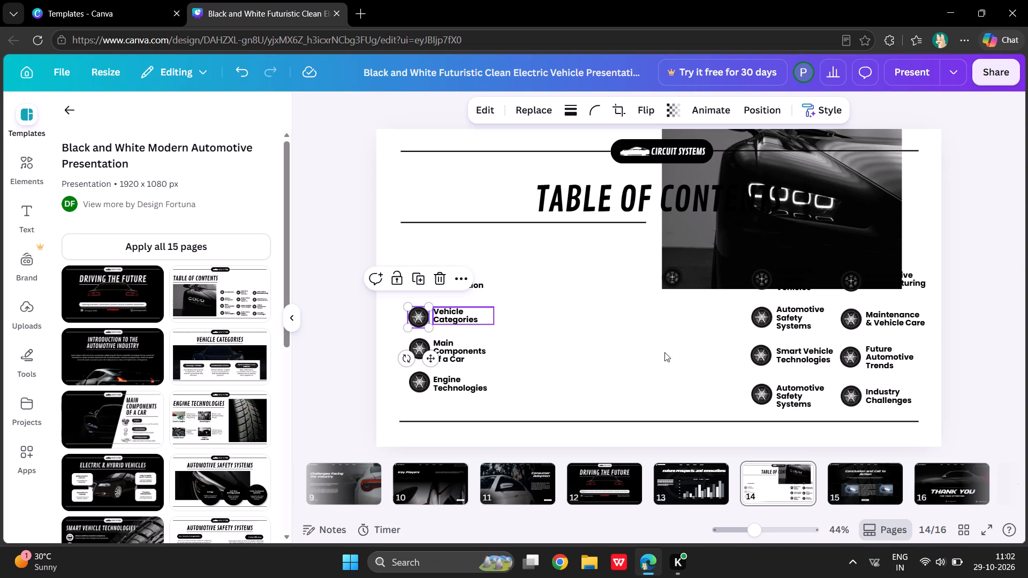
drag(667, 276, 449, 295)
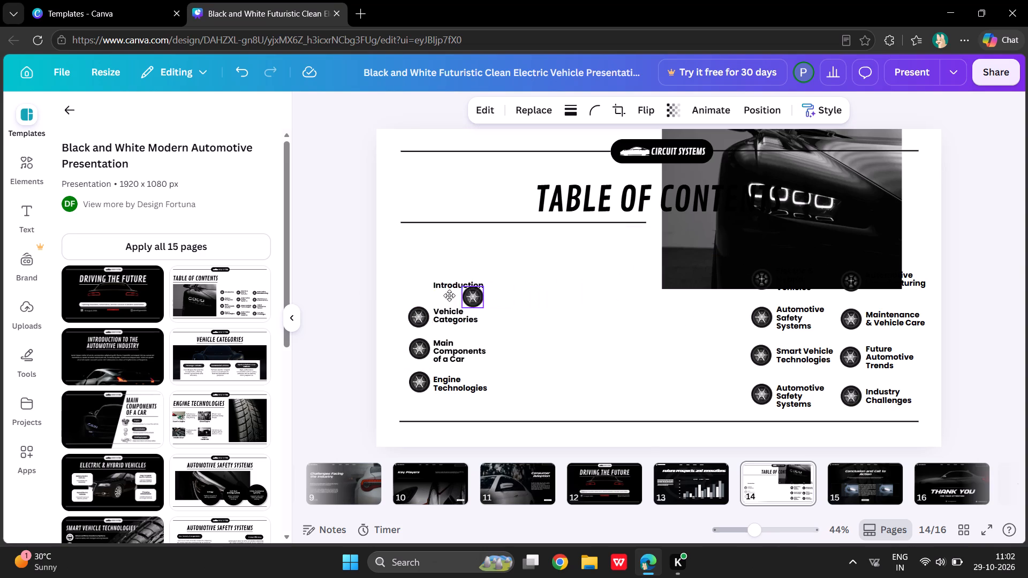
drag(449, 295, 418, 286)
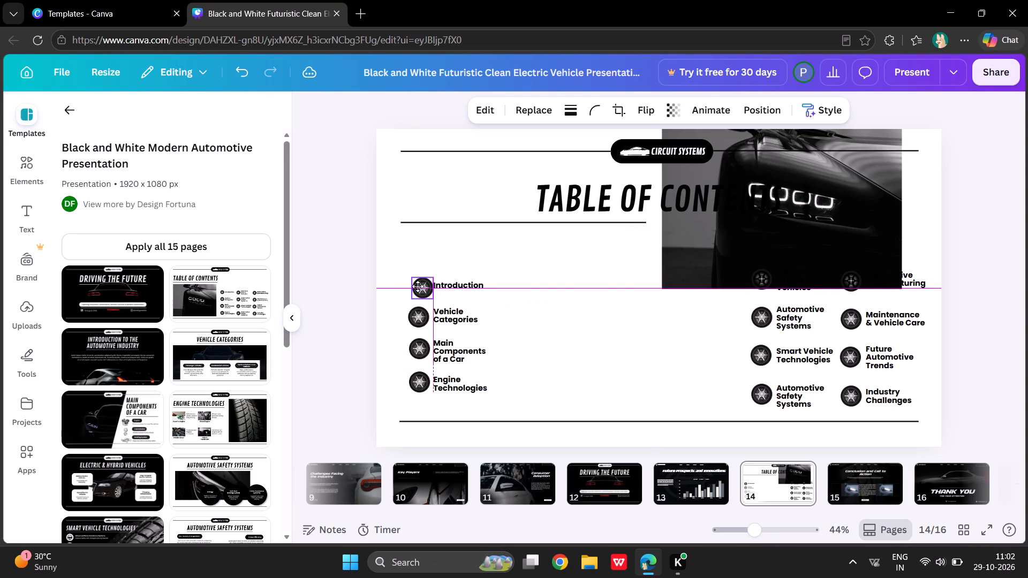
drag(418, 286, 414, 280)
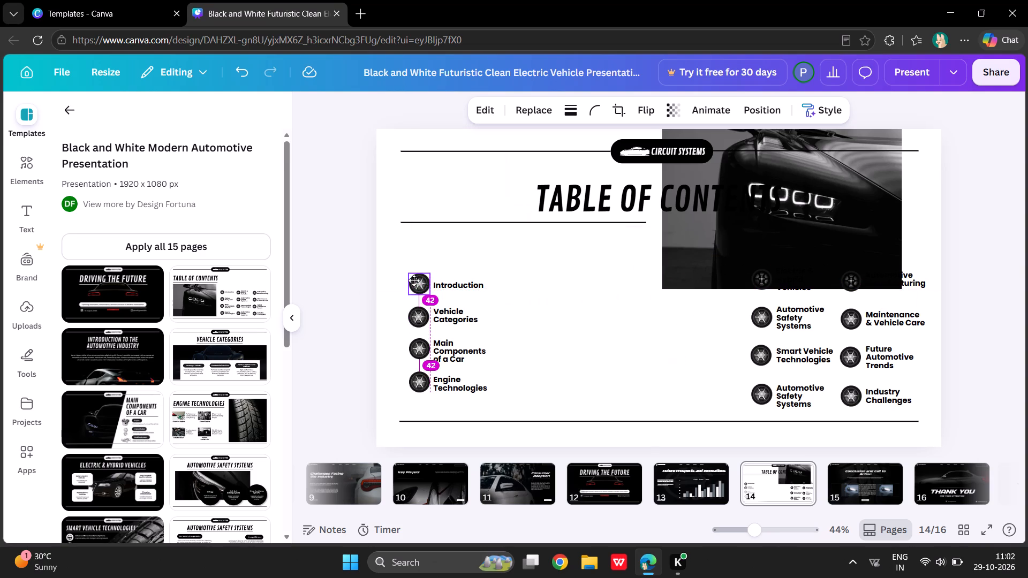
drag(414, 280, 413, 284)
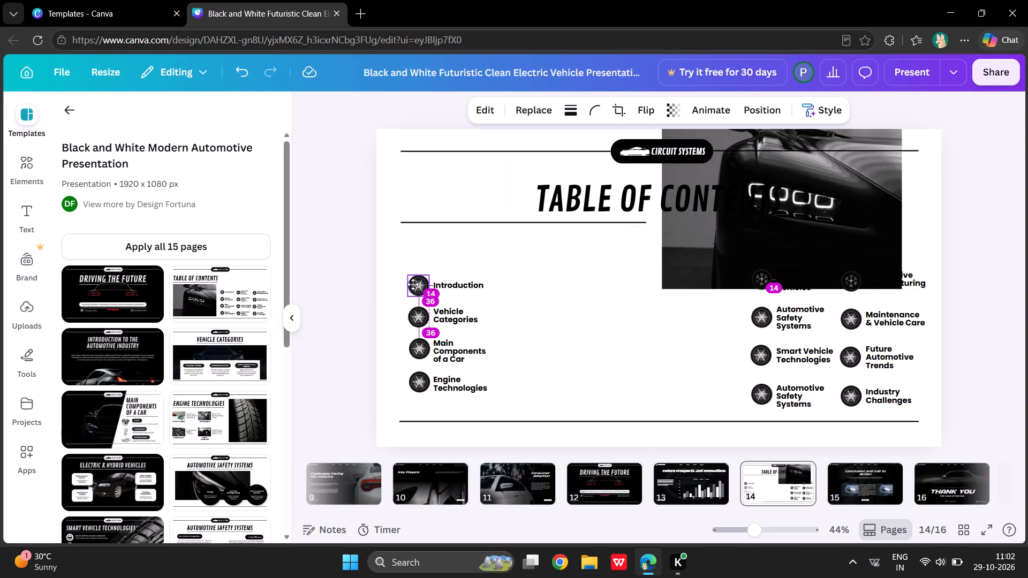
drag(413, 284, 413, 285)
click(578, 321)
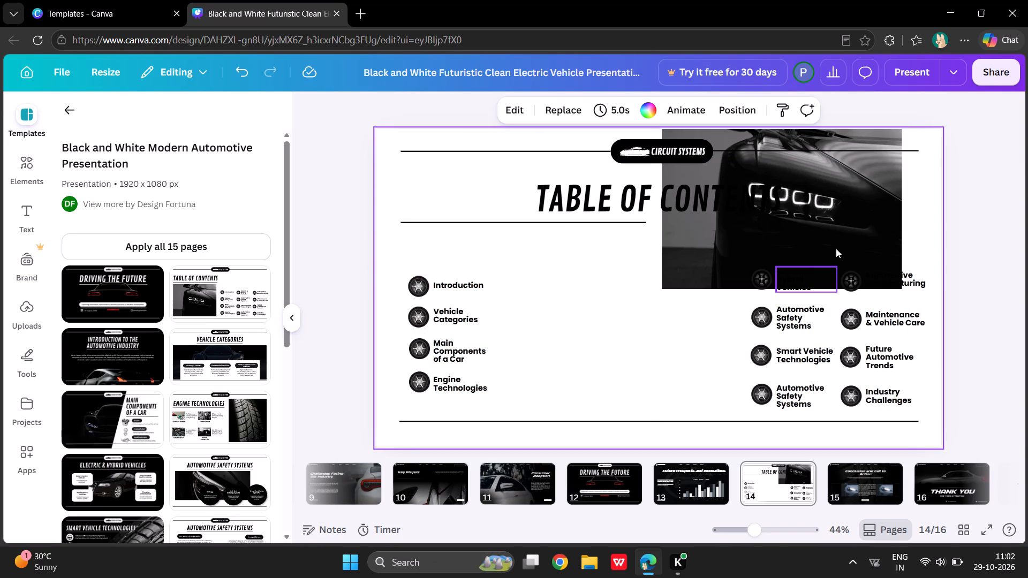
Move the TABLE OF CONTENTS title to the left side of slide 14, directly above its underline.
drag(800, 211, 663, 209)
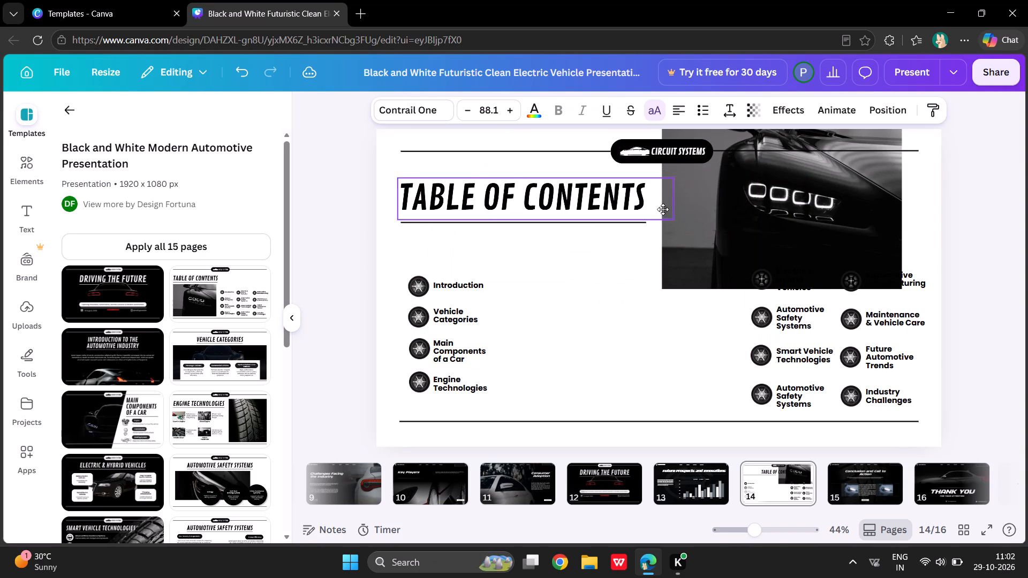
drag(663, 209, 664, 211)
Move the headlight photo between slide 14's left and right label columns and crop its top to a height of about 456.
drag(779, 196, 623, 309)
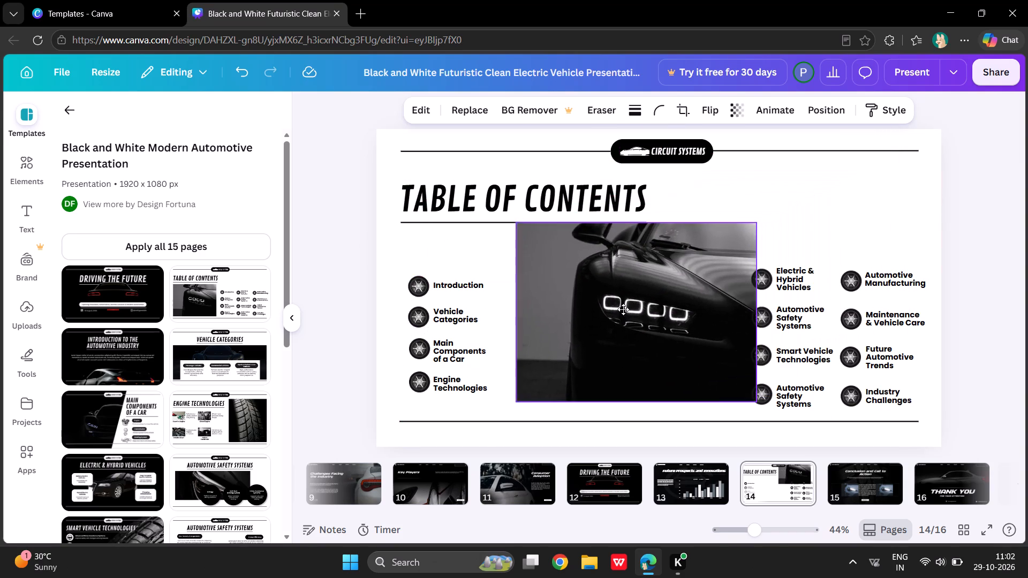
drag(623, 309, 619, 310)
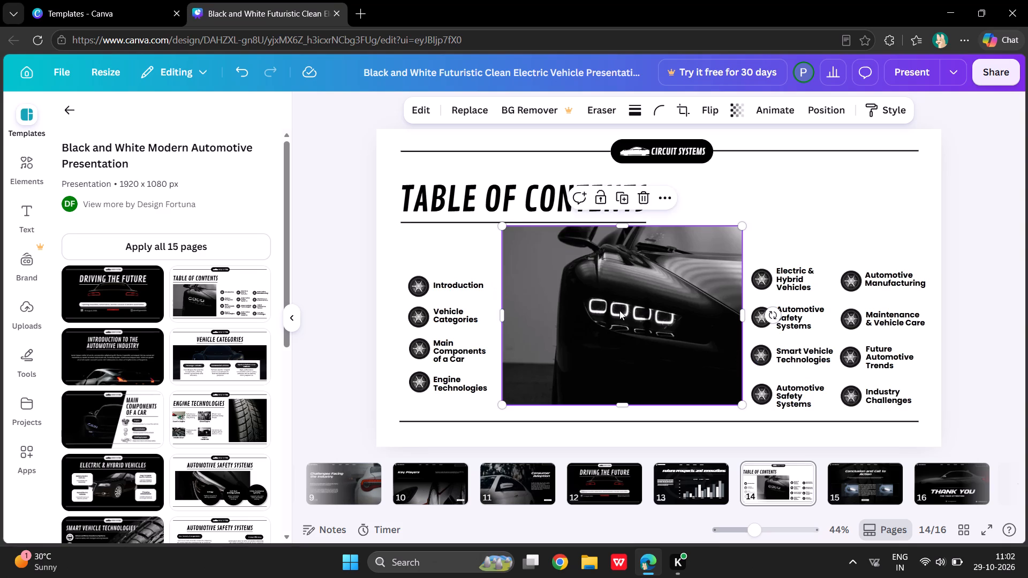
drag(625, 226, 630, 267)
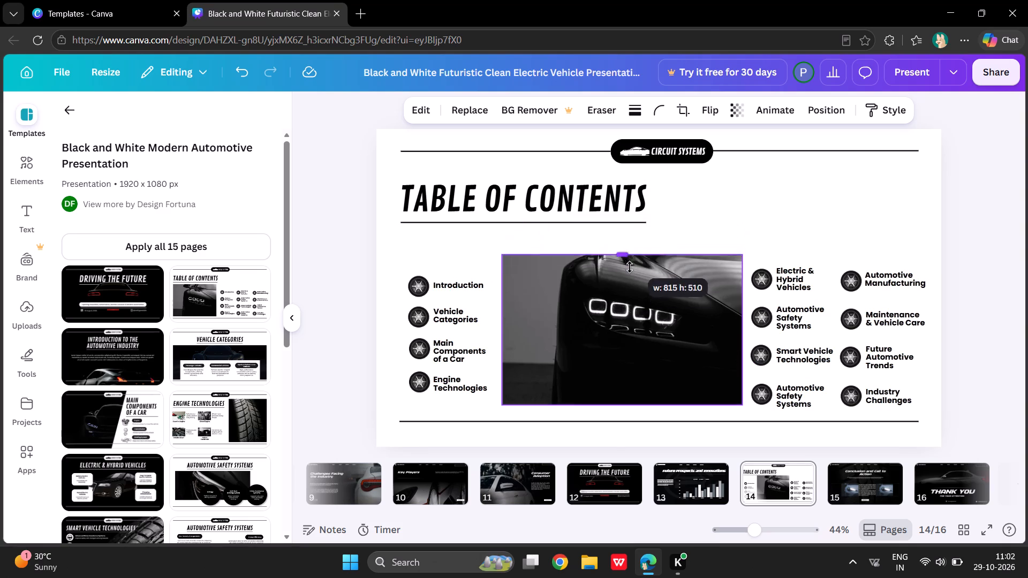
drag(630, 267, 630, 271)
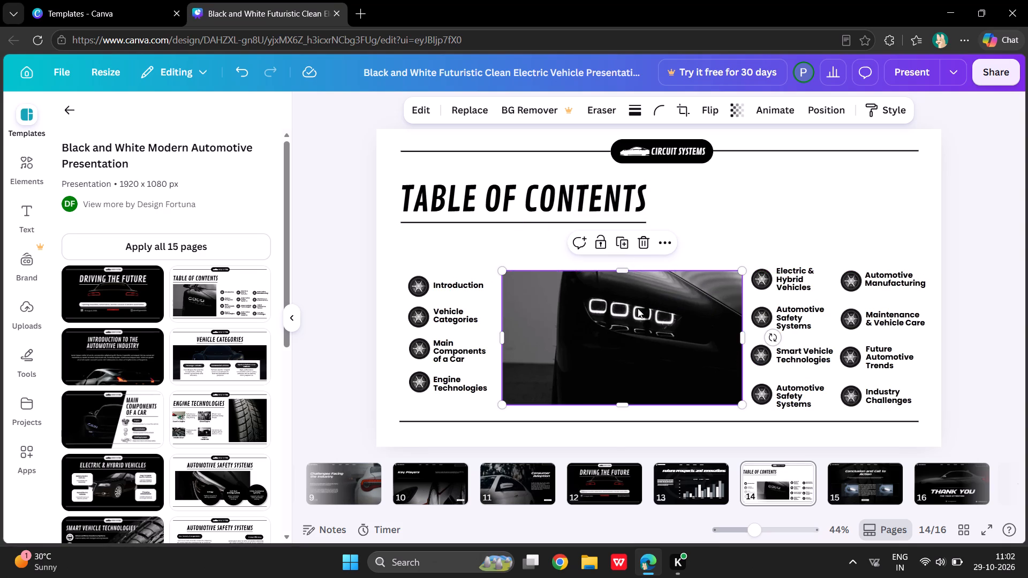
click(639, 308)
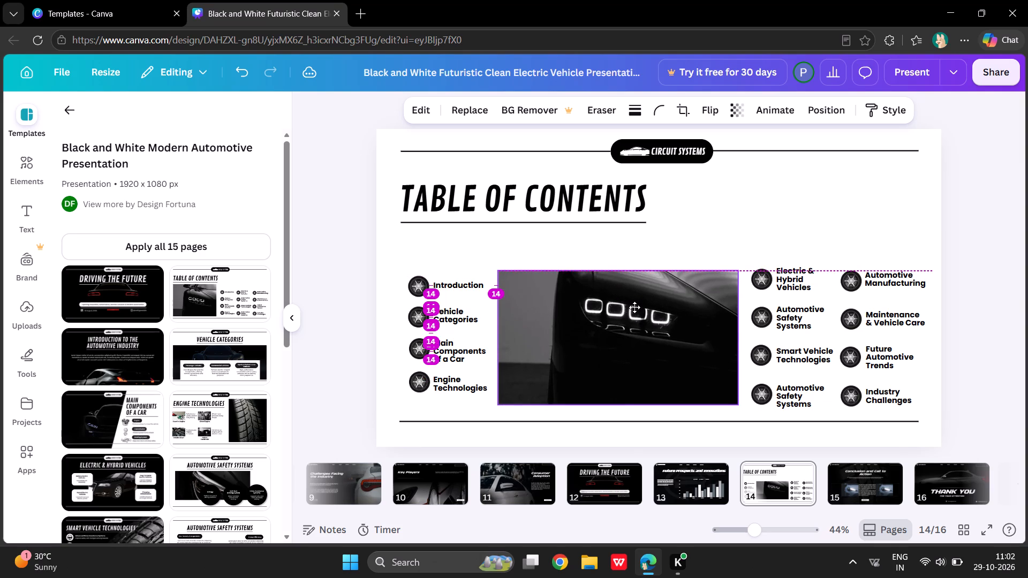
click(804, 168)
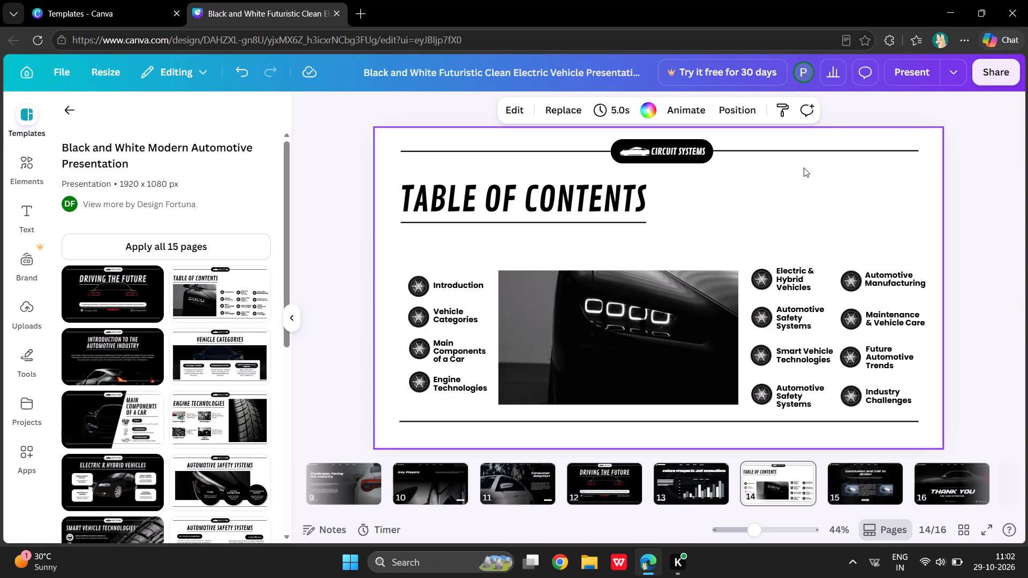
Move the TABLE OF CONTENTS title and its underline to the upper centre of slide 14, above the photo.
drag(553, 206, 653, 201)
click(629, 221)
drag(629, 222, 728, 216)
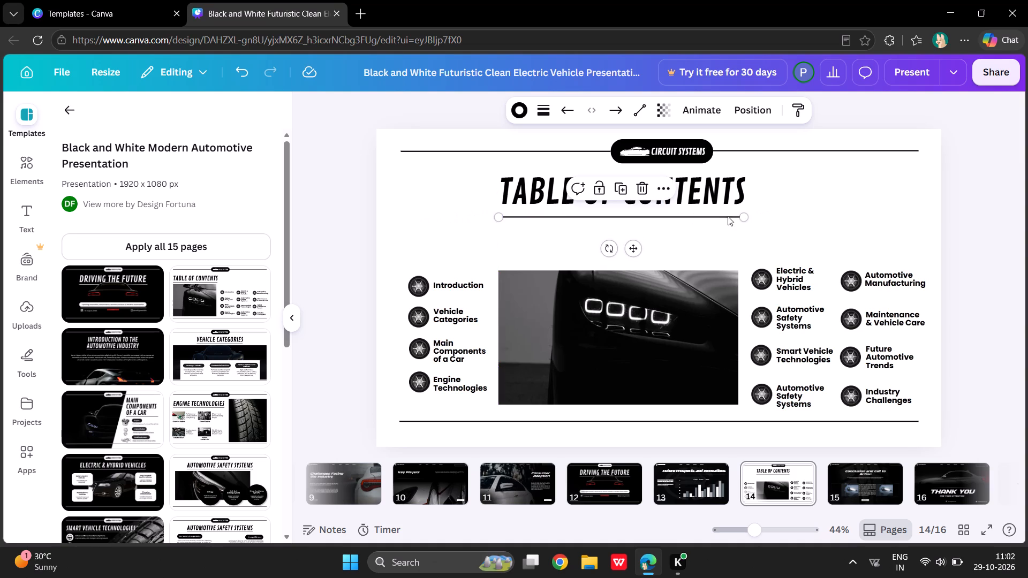
click(813, 217)
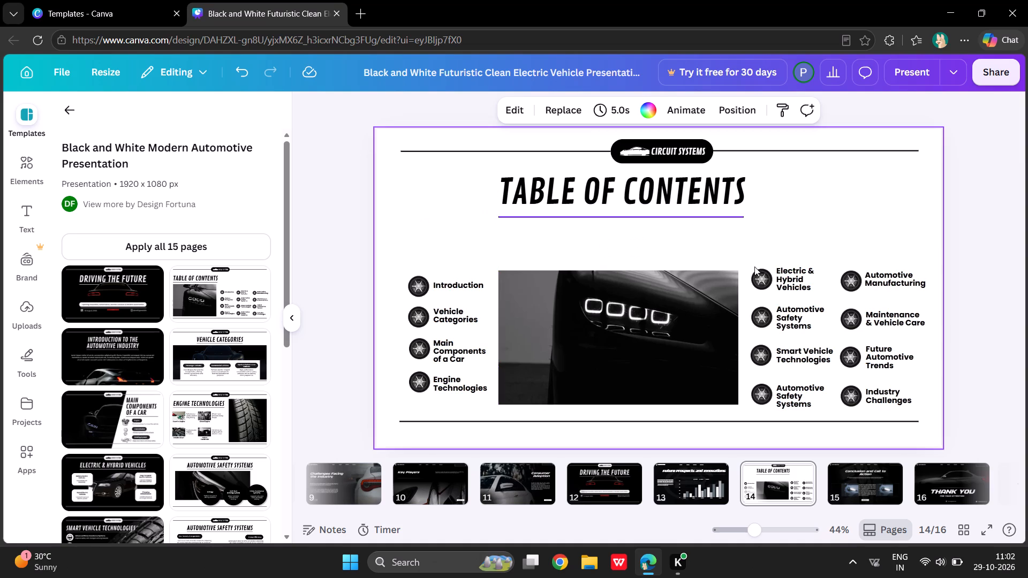
Arrange the Electric & Hybrid Vehicles, Smart Vehicle Technologies and two Automotive Safety Systems labels in a row above the photo, leaving room for icons.
drag(801, 281, 486, 258)
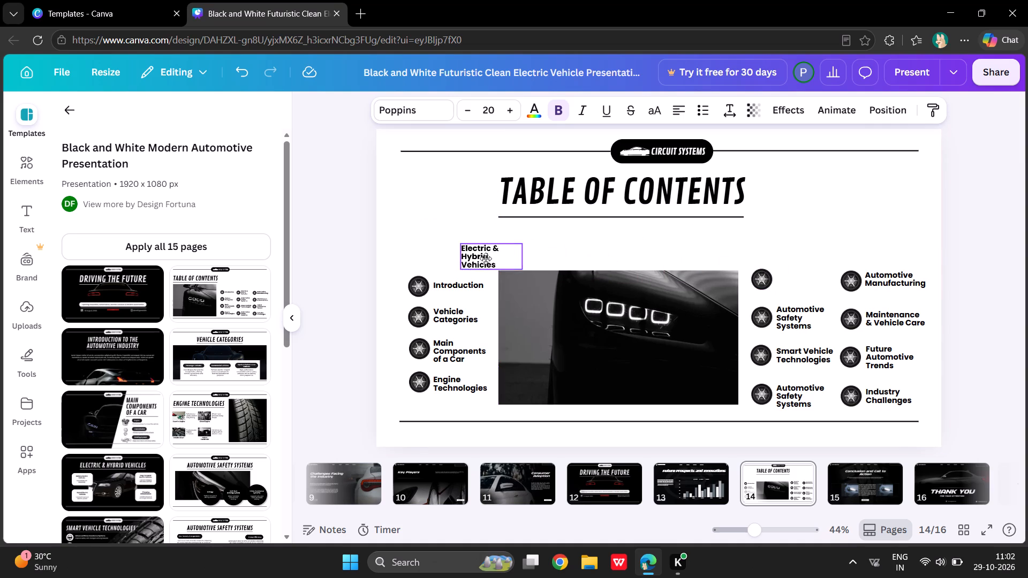
drag(486, 258, 519, 254)
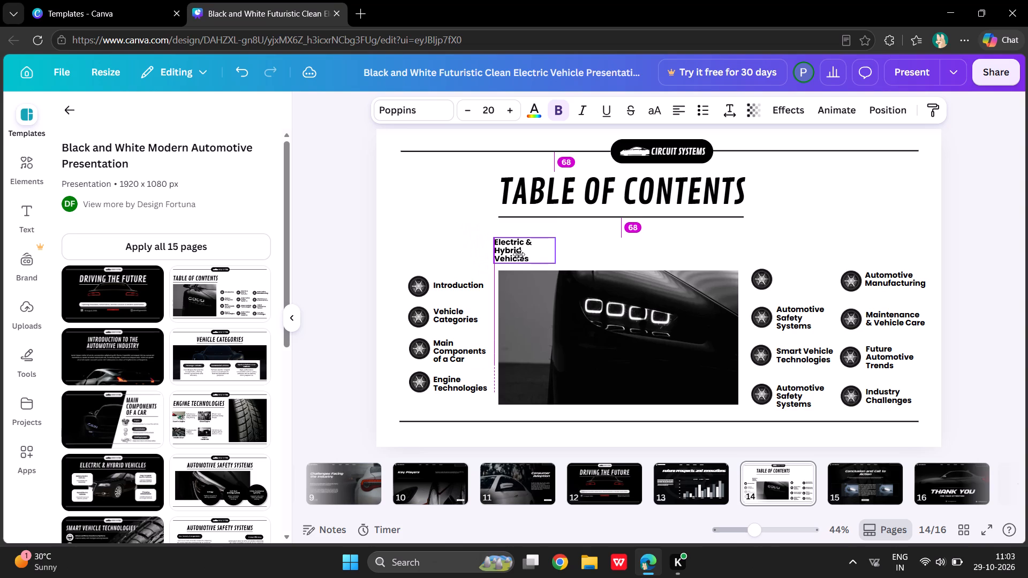
drag(519, 254, 525, 255)
click(525, 255)
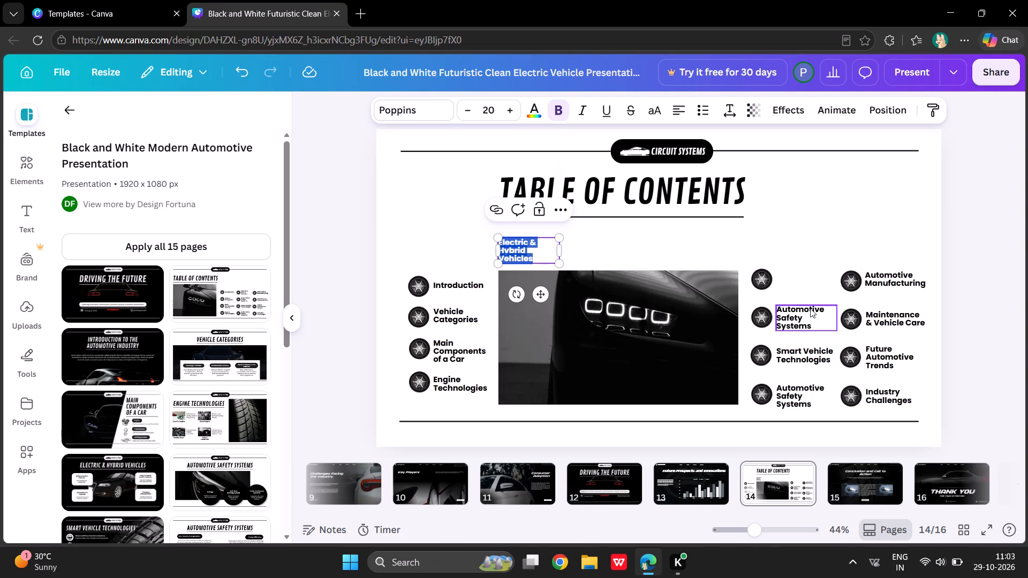
drag(807, 309, 616, 242)
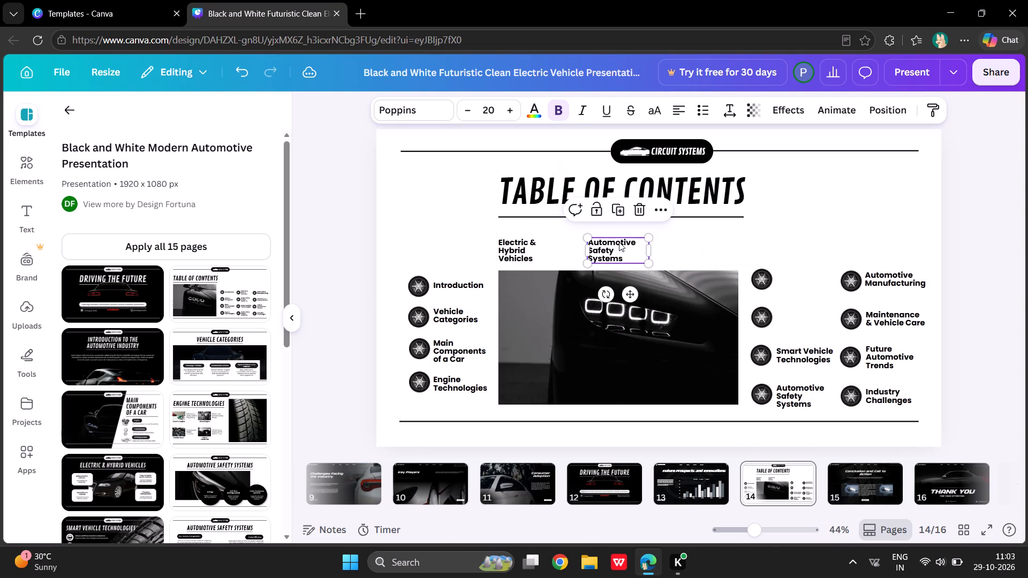
drag(796, 352, 705, 245)
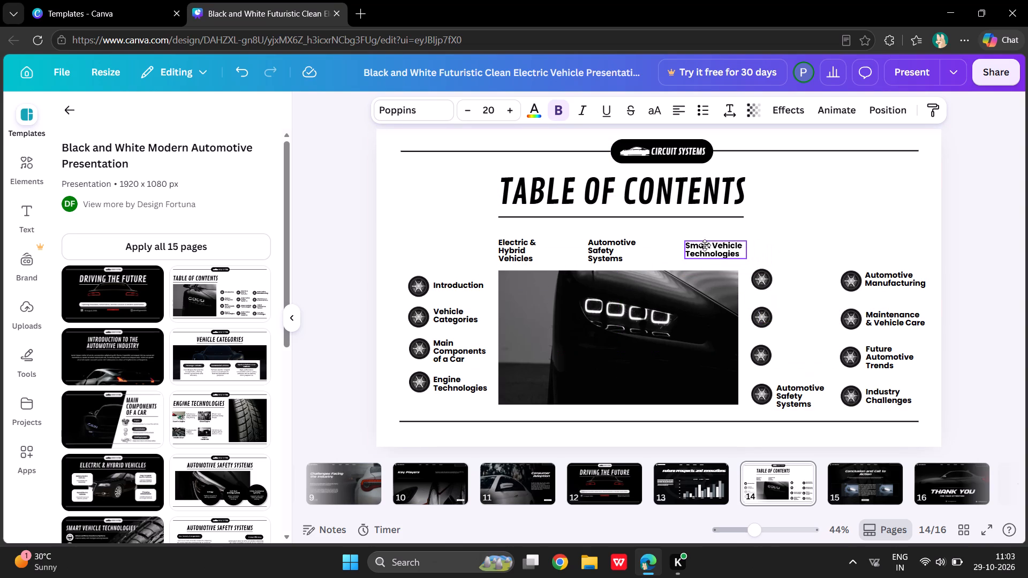
drag(705, 245, 705, 247)
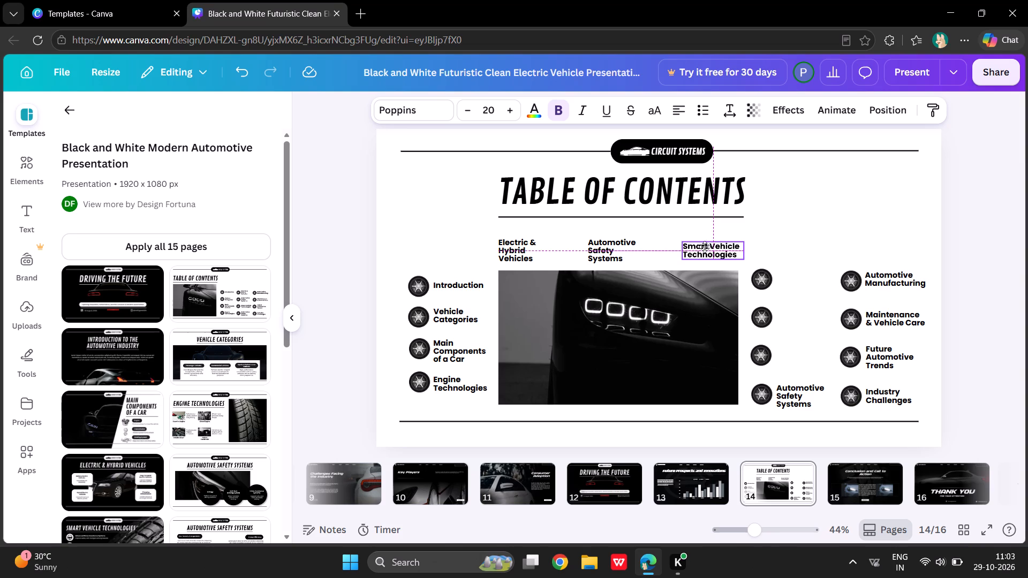
drag(705, 247, 702, 245)
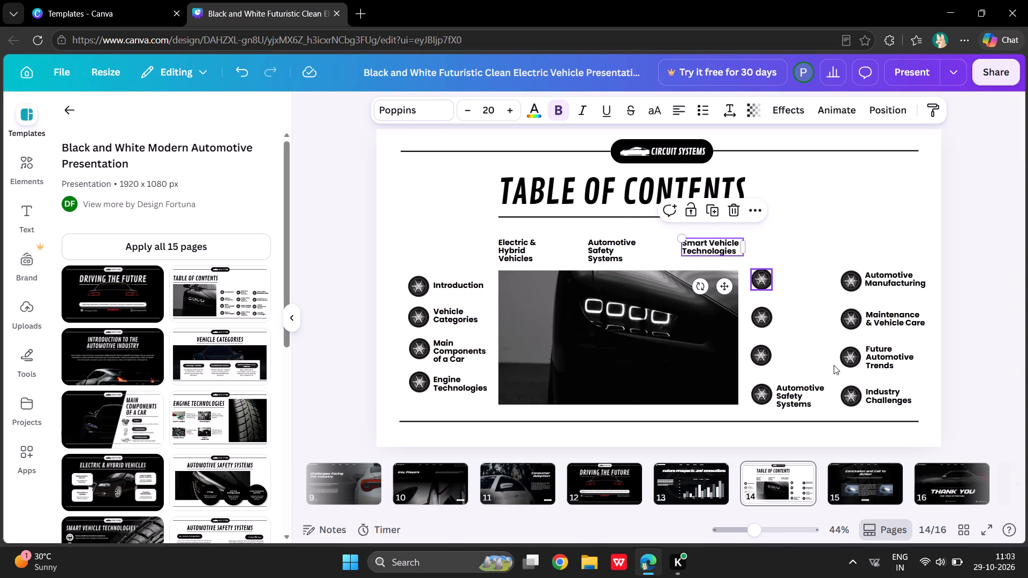
drag(808, 389, 805, 242)
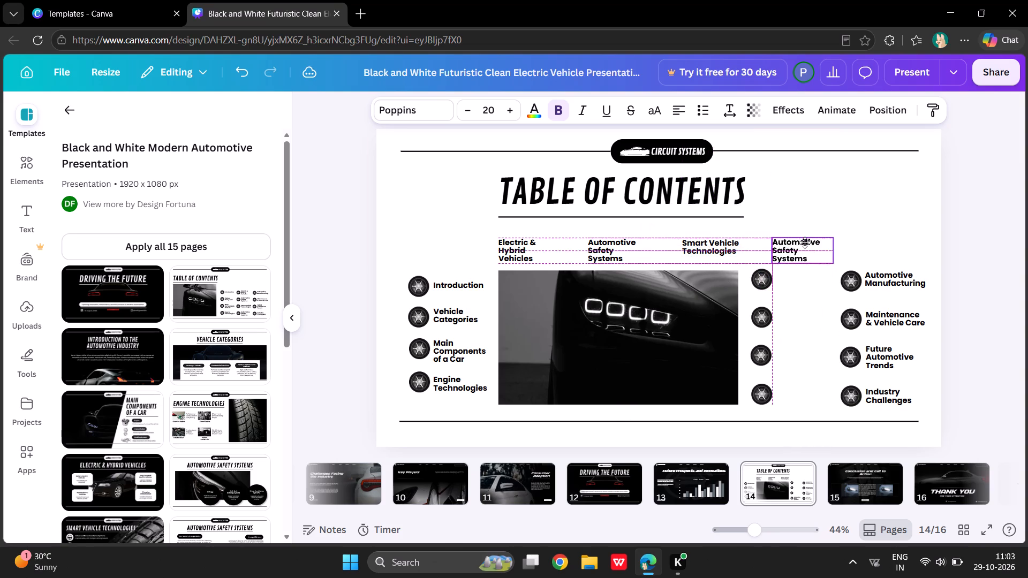
drag(805, 242, 804, 240)
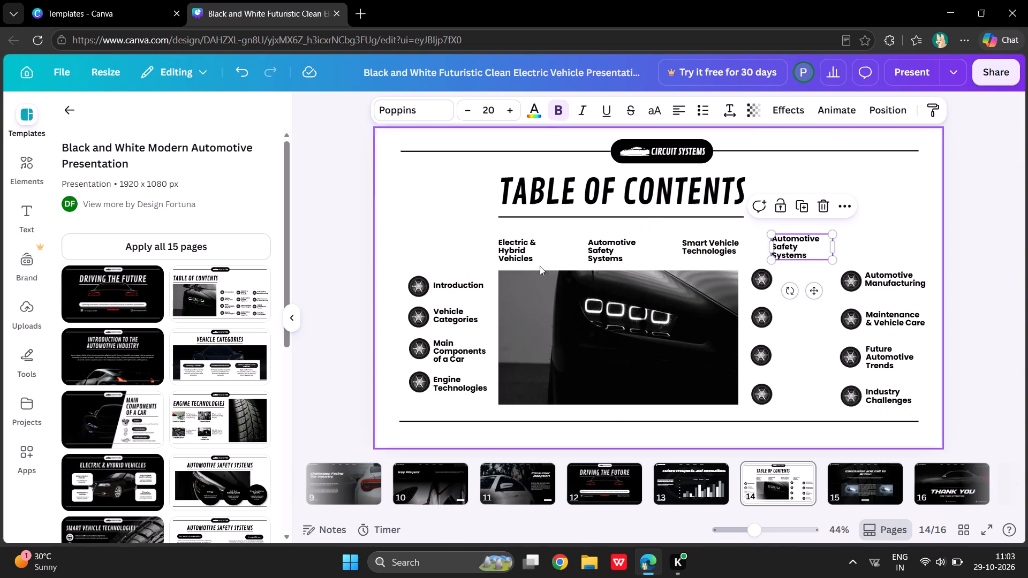
drag(500, 258, 482, 257)
drag(508, 242, 504, 248)
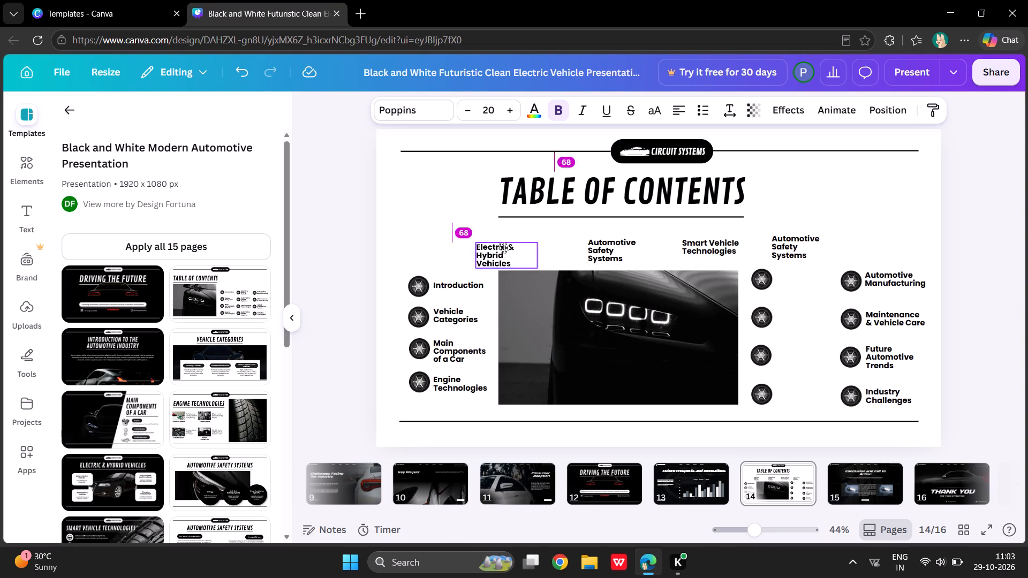
drag(504, 248, 501, 242)
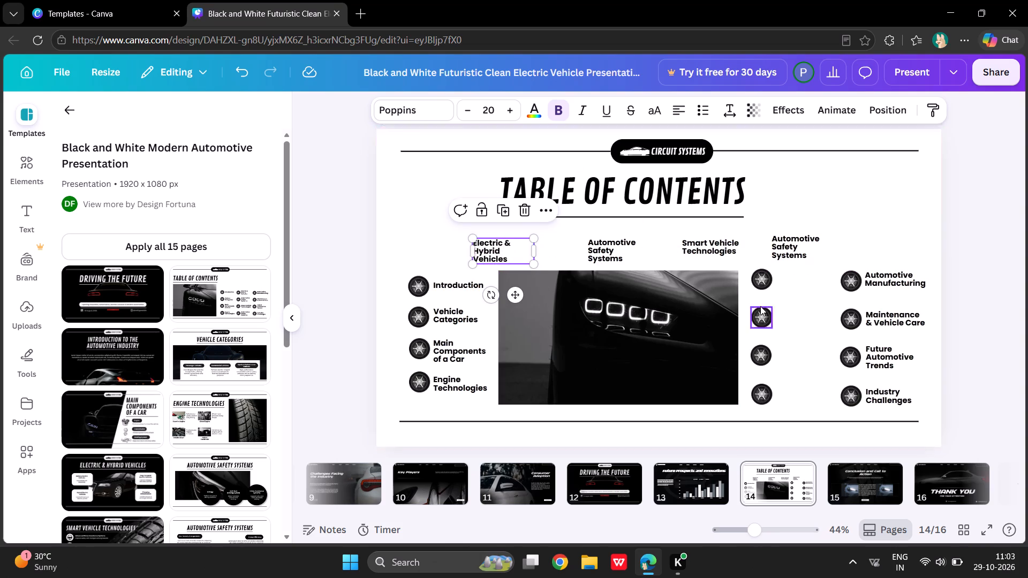
Place wheel icons before the Electric & Hybrid Vehicles label and the first Automotive Safety Systems label, level with each other.
drag(759, 278, 453, 252)
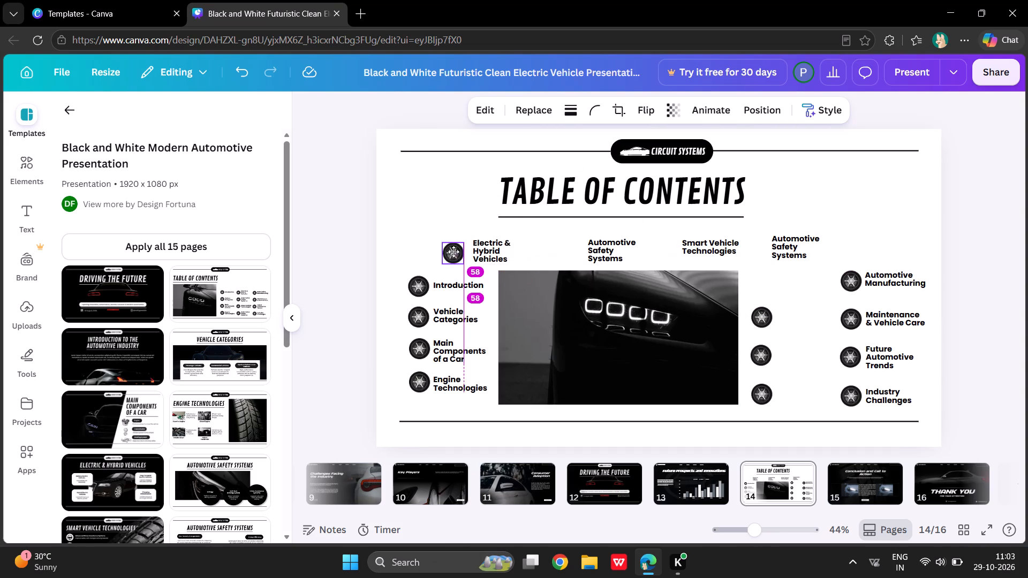
drag(453, 252, 453, 250)
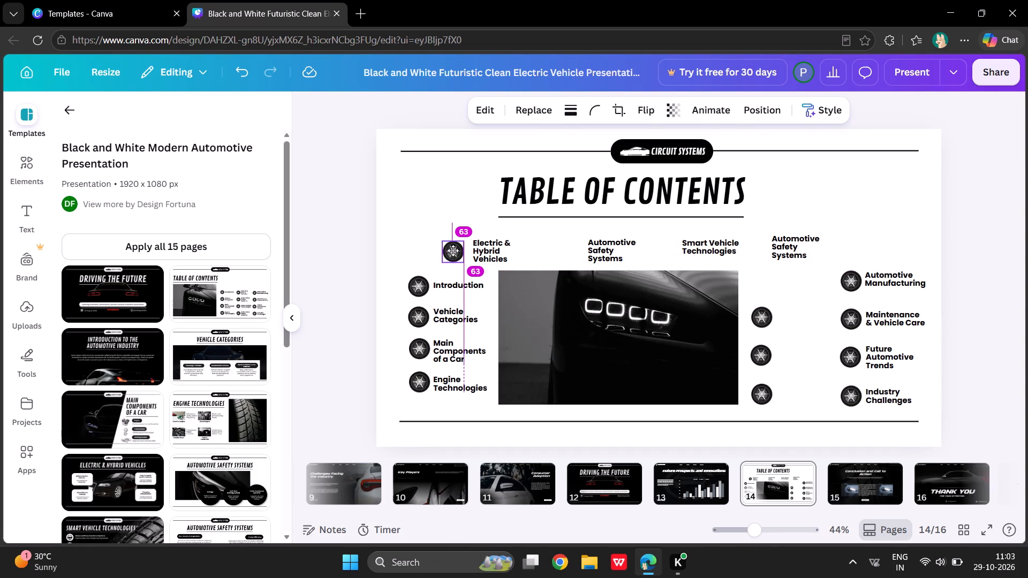
drag(453, 250, 451, 246)
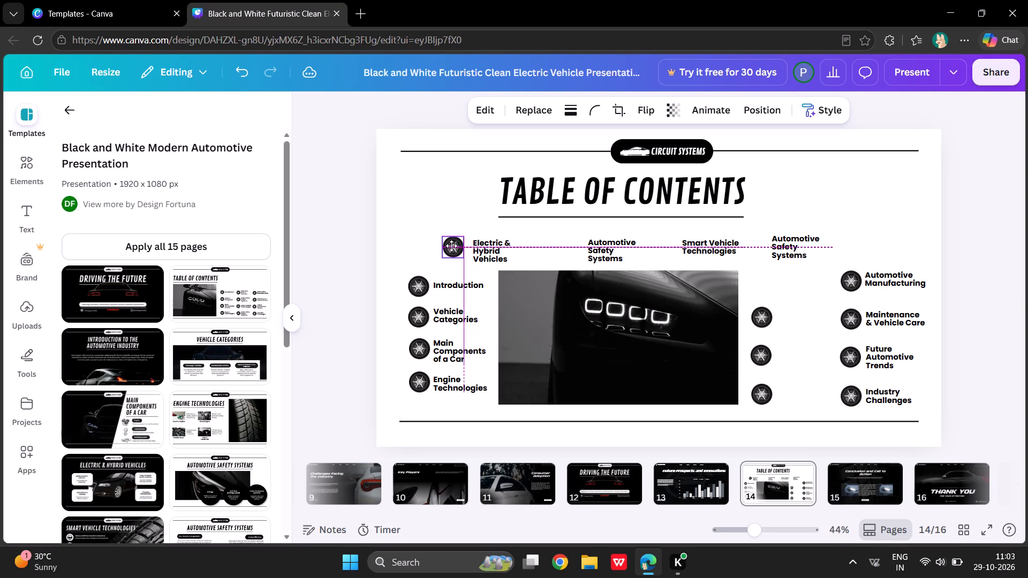
drag(451, 246, 451, 246)
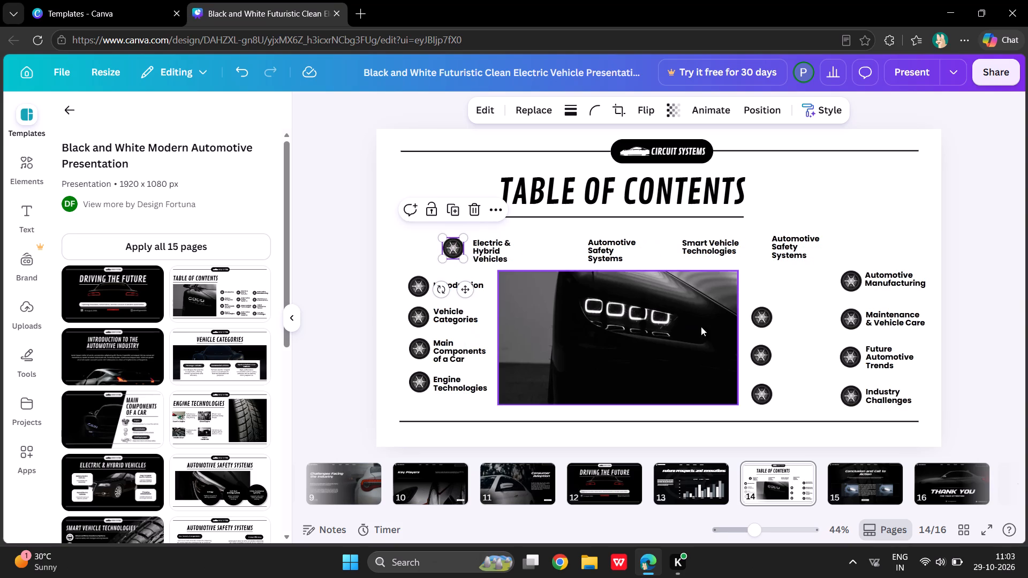
drag(762, 351, 754, 348)
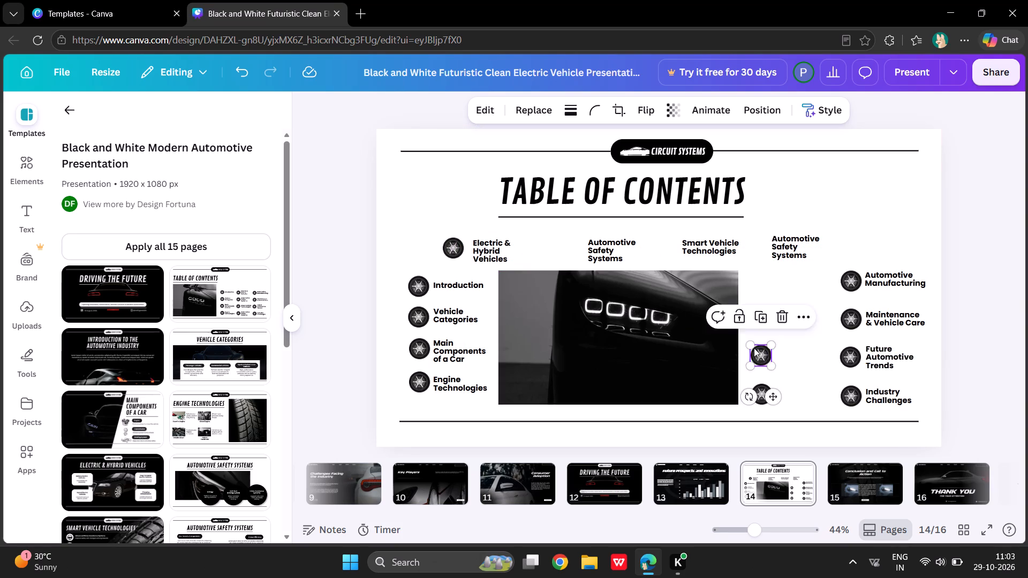
drag(754, 348, 573, 242)
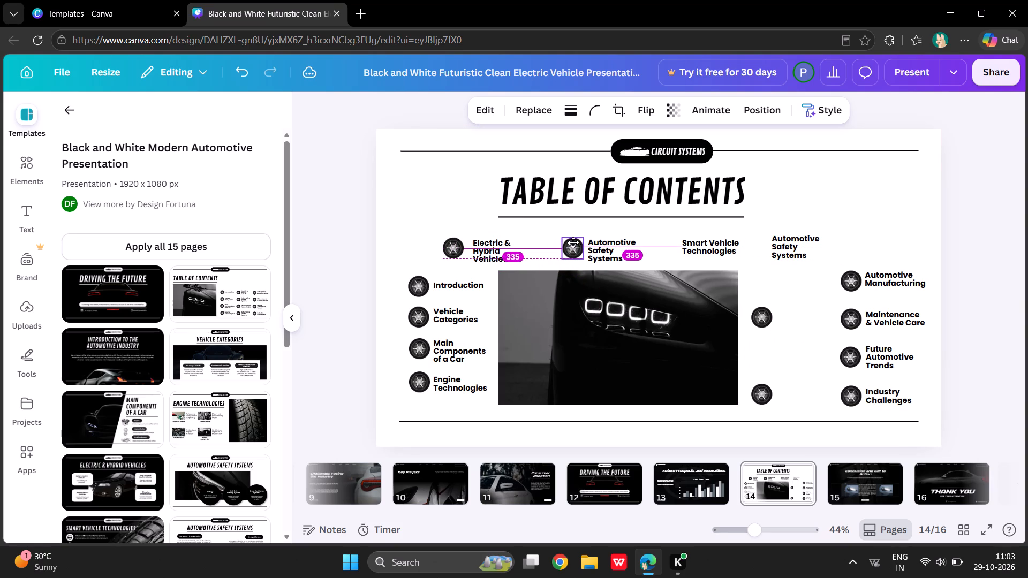
drag(573, 242, 568, 244)
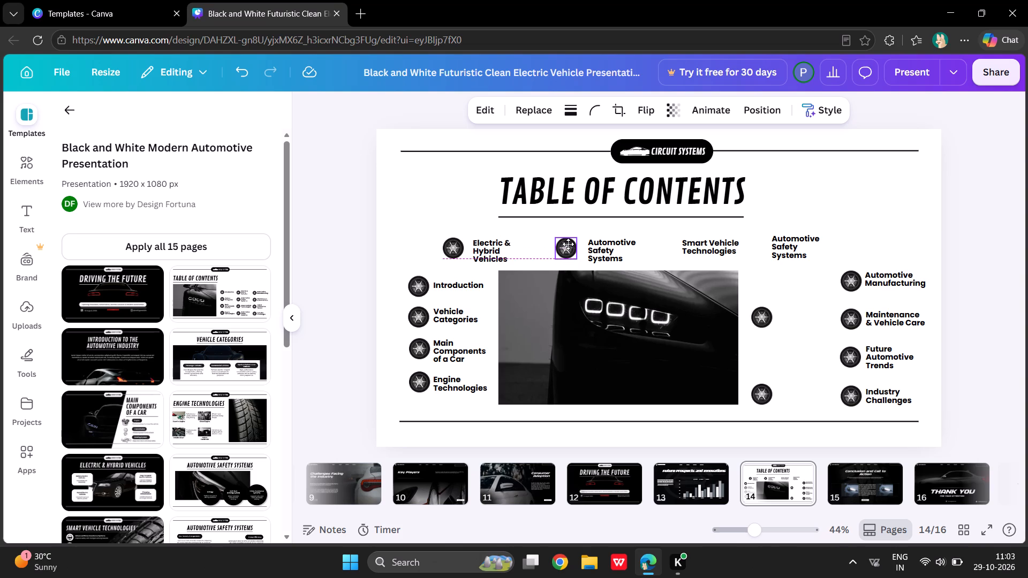
drag(568, 244, 568, 242)
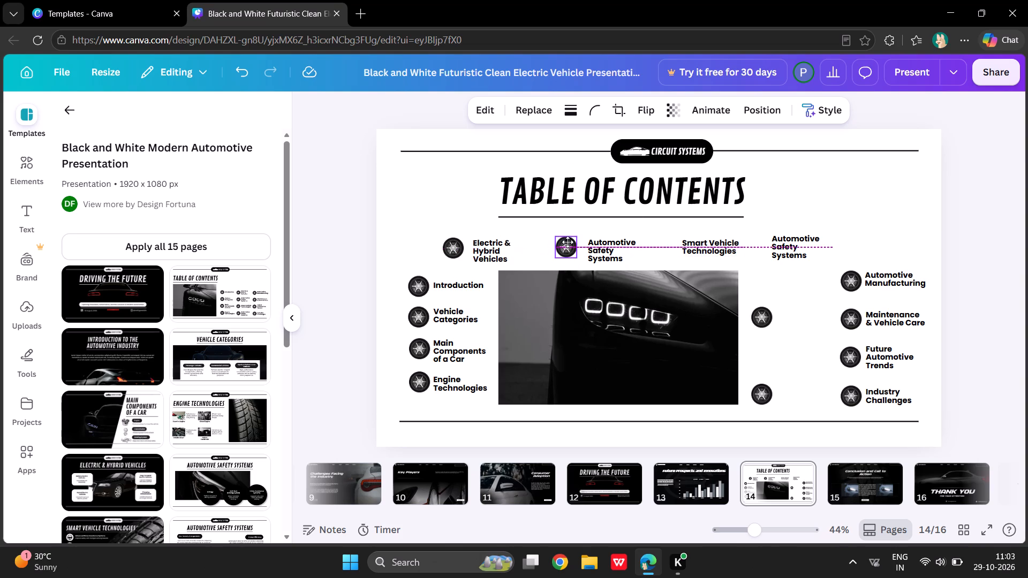
drag(568, 242, 569, 244)
Place the remaining two loose wheel icons before the Smart Vehicle Technologies label and the last Automotive Safety Systems label in the top row.
drag(770, 318, 674, 258)
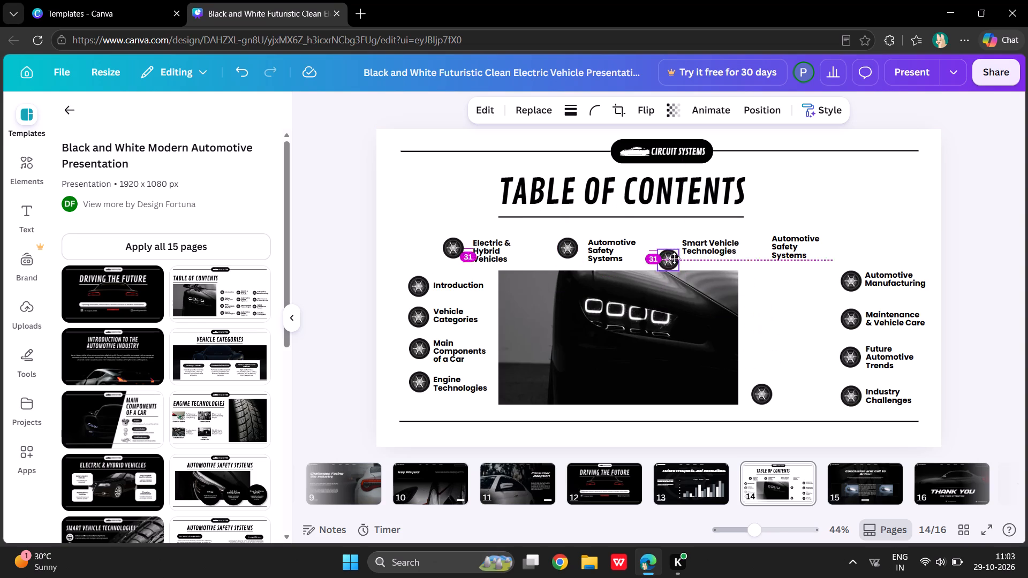
drag(674, 258, 672, 250)
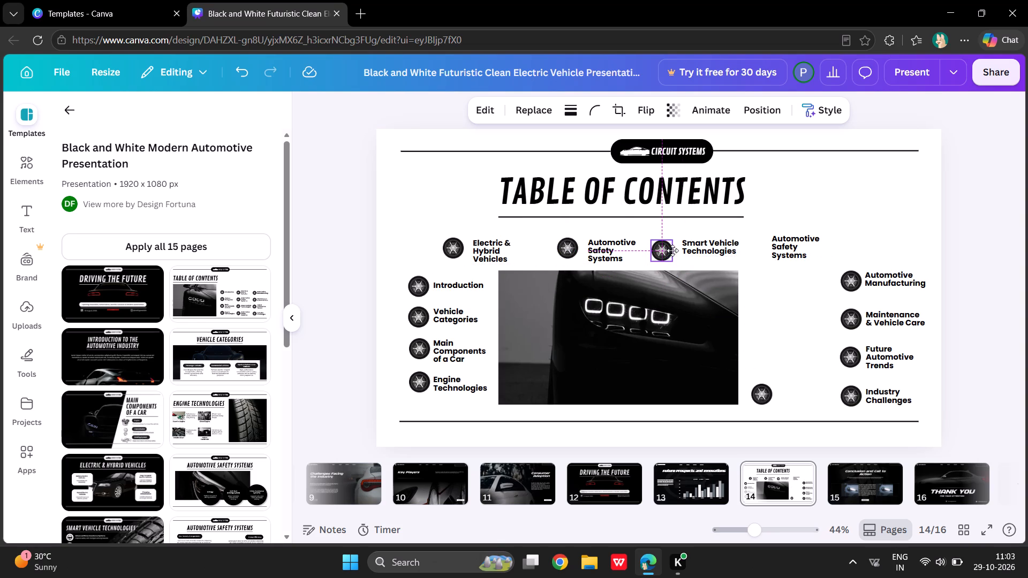
drag(672, 250, 671, 250)
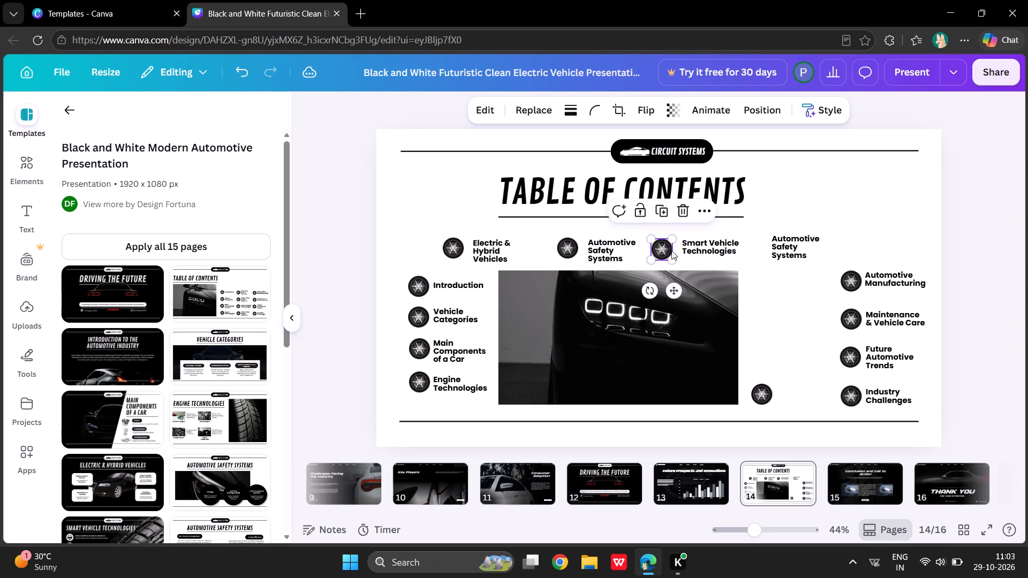
drag(762, 399, 757, 248)
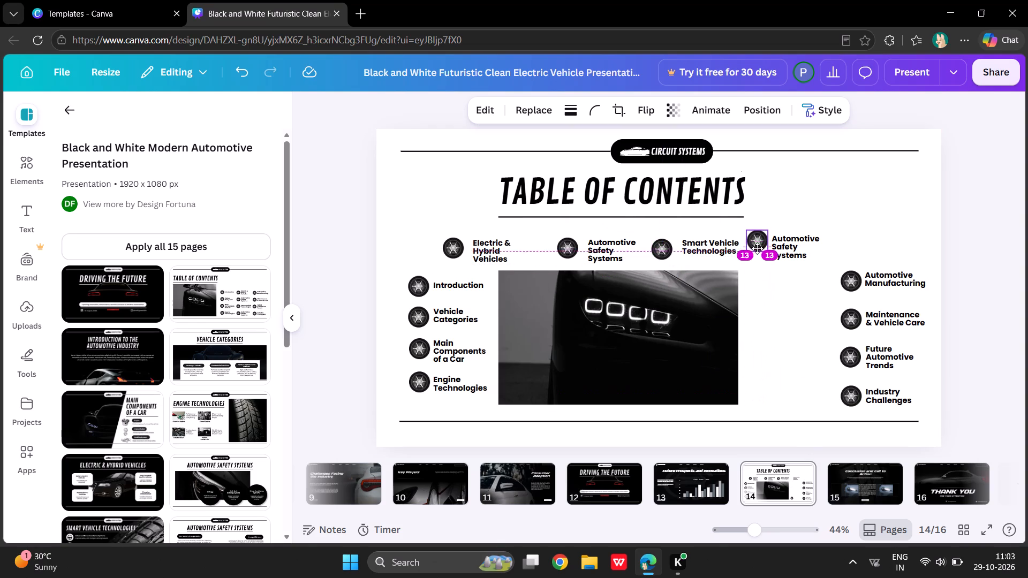
drag(757, 248, 757, 252)
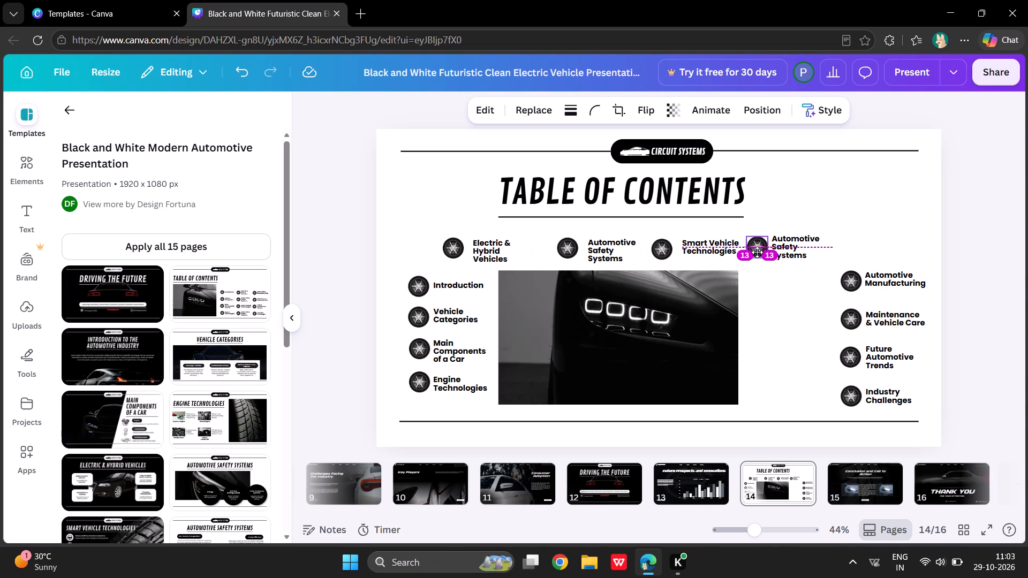
drag(757, 252, 757, 252)
Reposition and widen the headlight photo to about 1,121 by 456, filling the gap between the left and right label columns.
drag(641, 344, 645, 343)
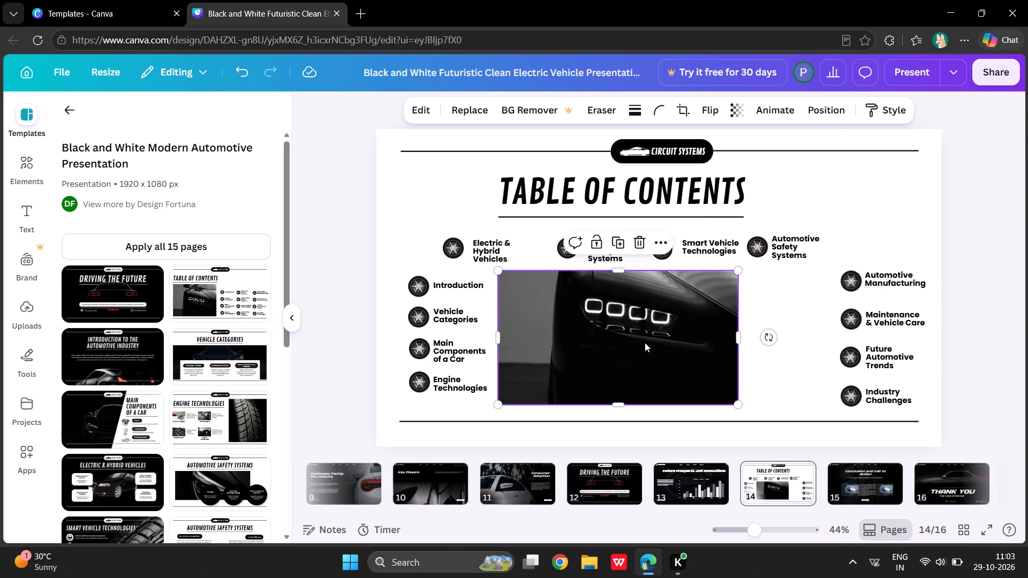
drag(645, 343, 678, 340)
drag(774, 334, 827, 330)
drag(533, 331, 524, 331)
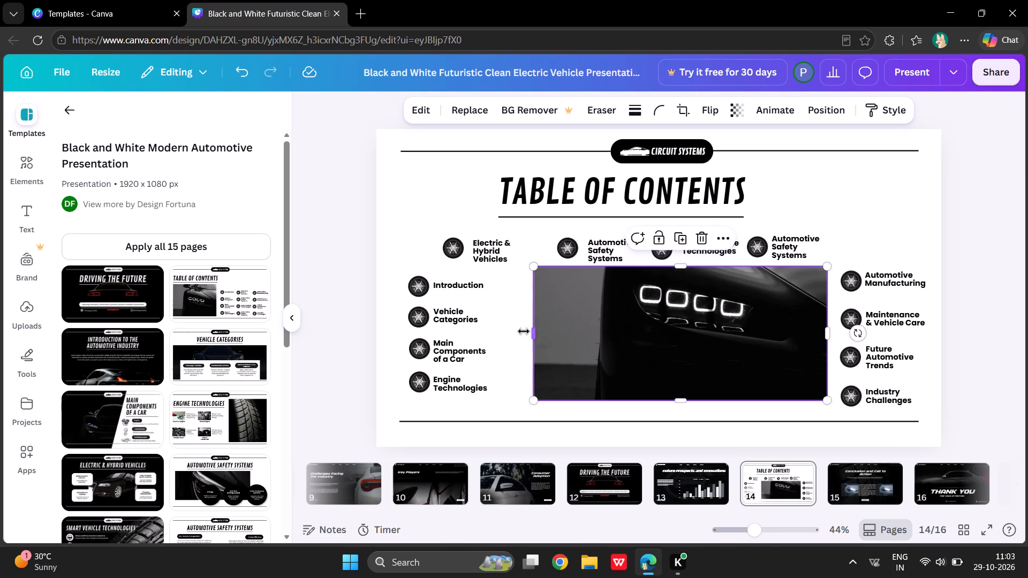
drag(524, 331, 497, 330)
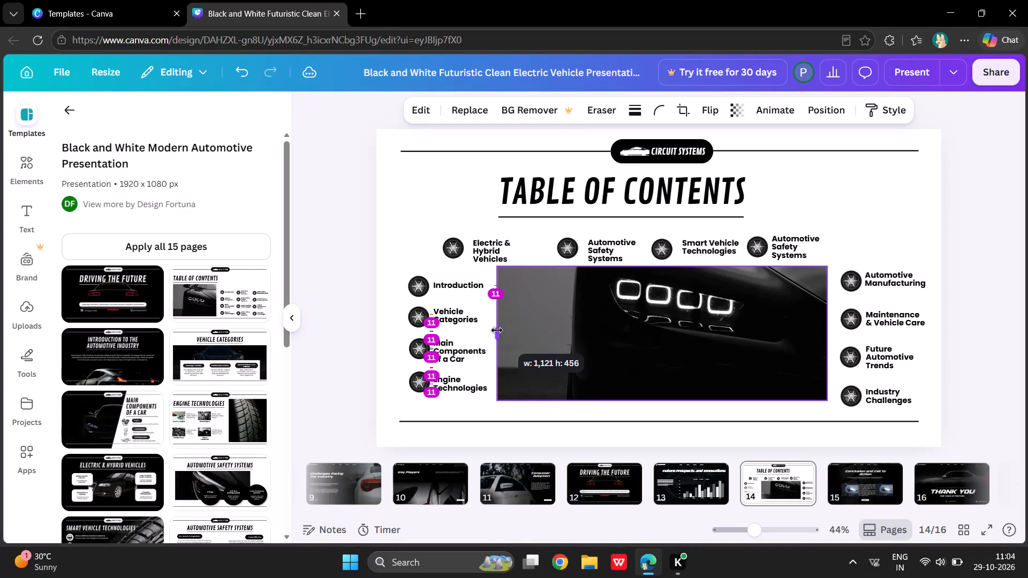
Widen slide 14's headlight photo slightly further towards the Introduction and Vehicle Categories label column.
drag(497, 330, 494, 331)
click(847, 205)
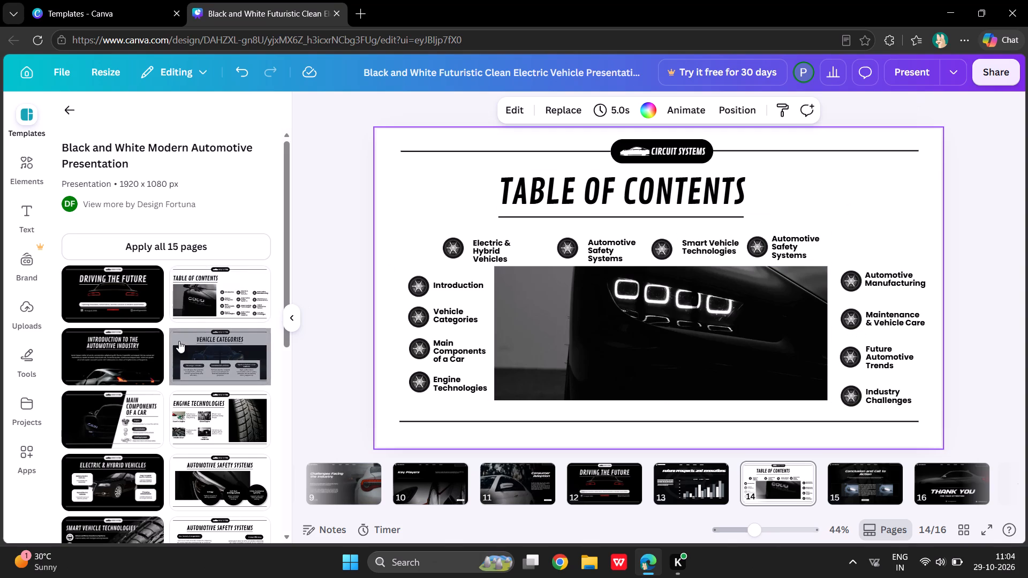
Browse the remaining template pages, the Black and Yellow Modern Automotive Business Presentation and their related templates for a suitable slide layout.
scroll(179, 341, down, 4)
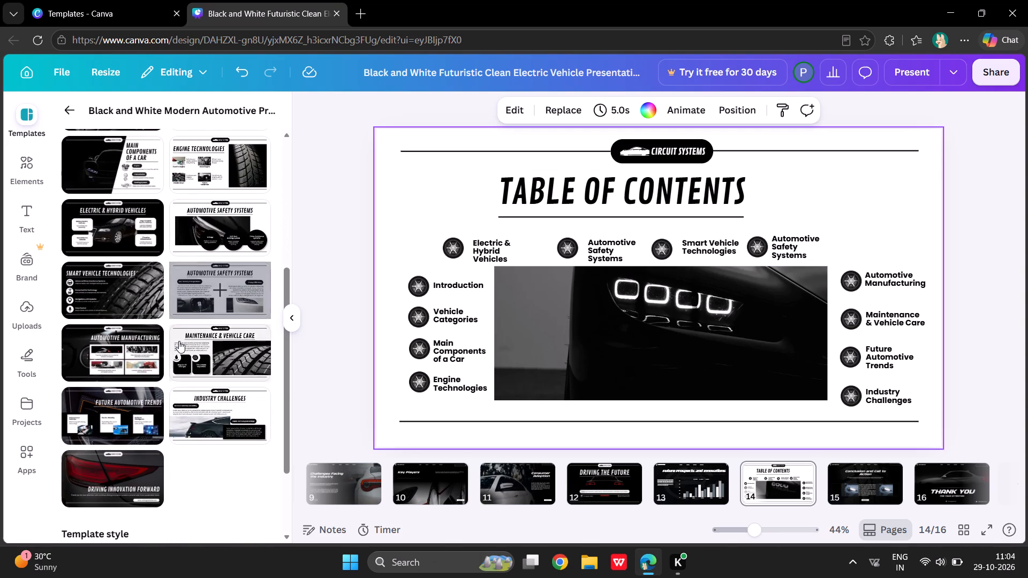
scroll(179, 341, down, 1)
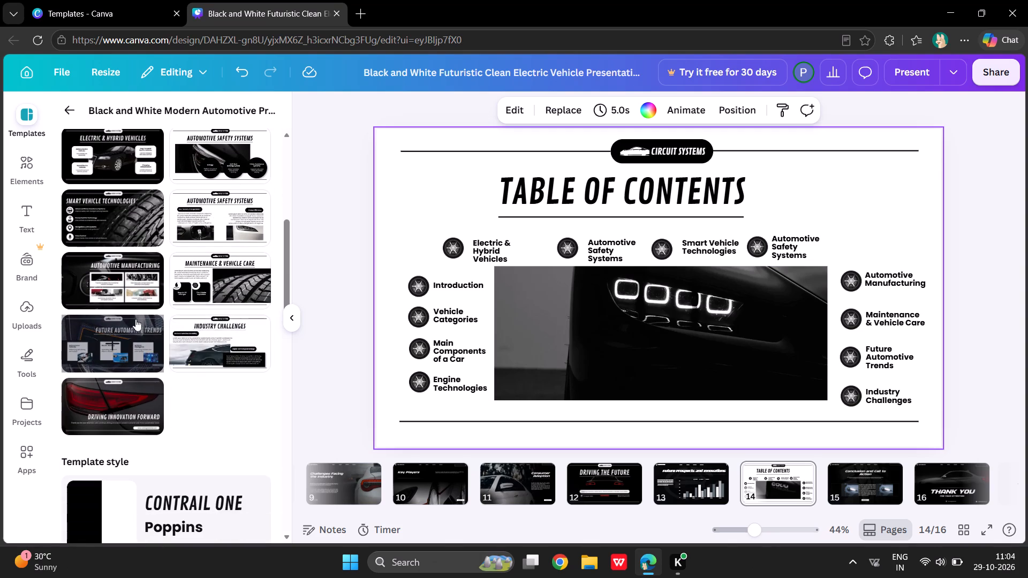
scroll(184, 242, down, 3)
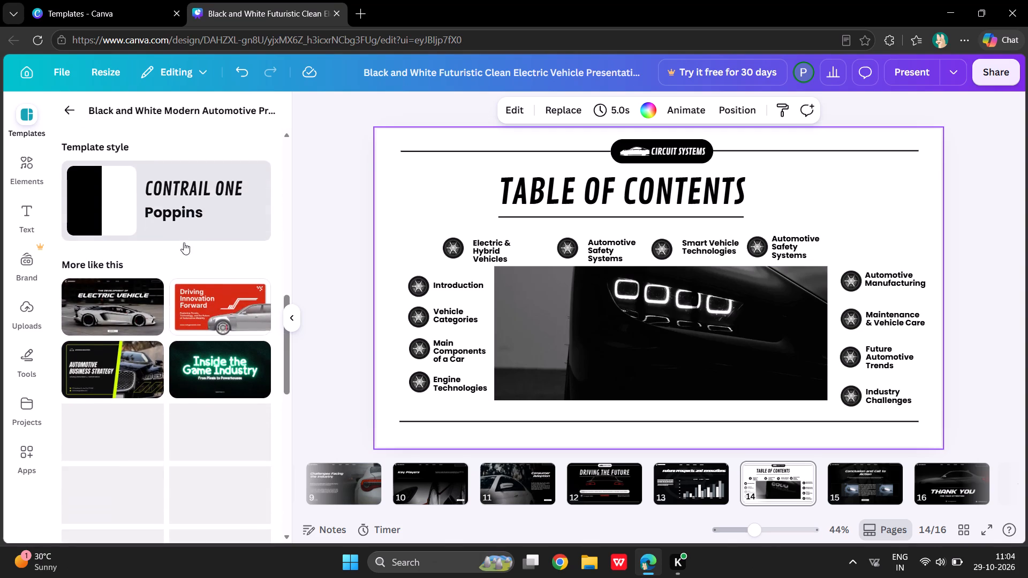
scroll(184, 242, down, 1)
click(137, 286)
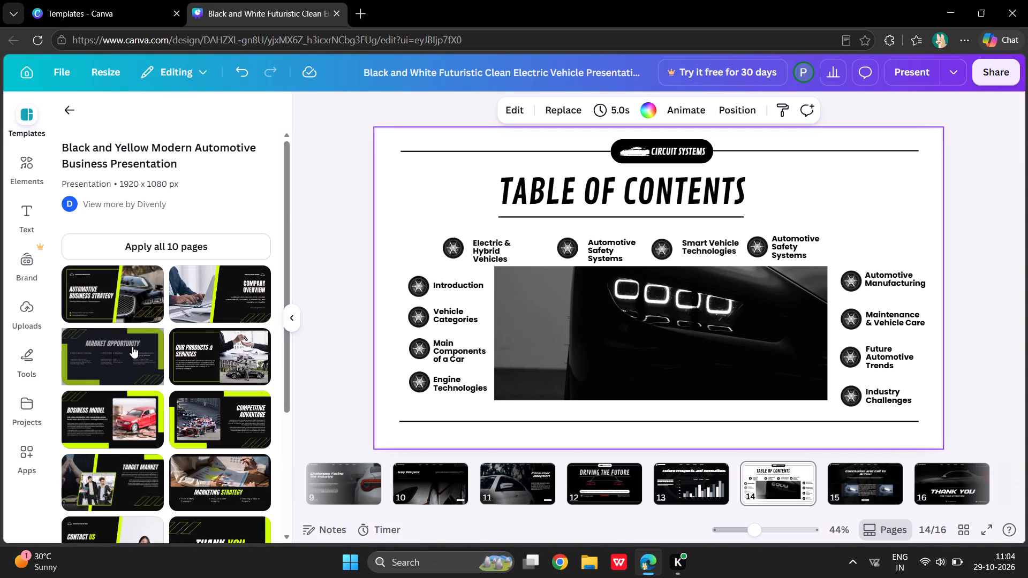
scroll(132, 346, down, 5)
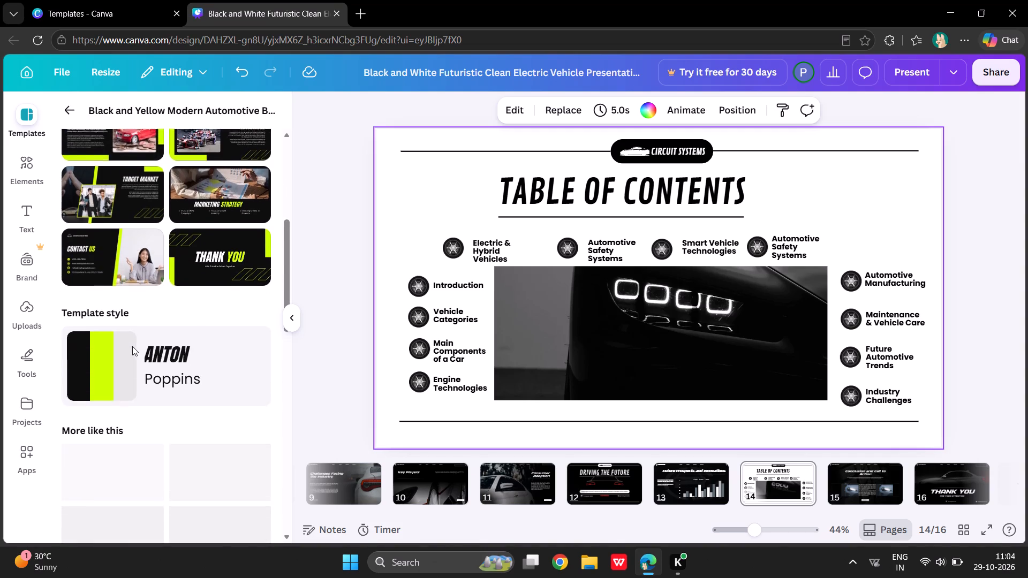
scroll(132, 346, down, 4)
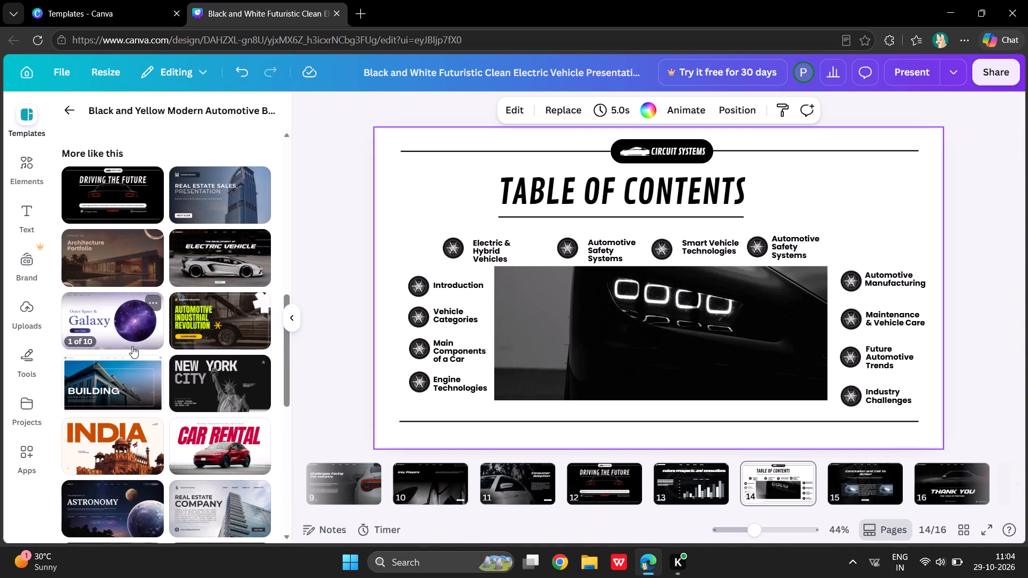
scroll(132, 346, down, 2)
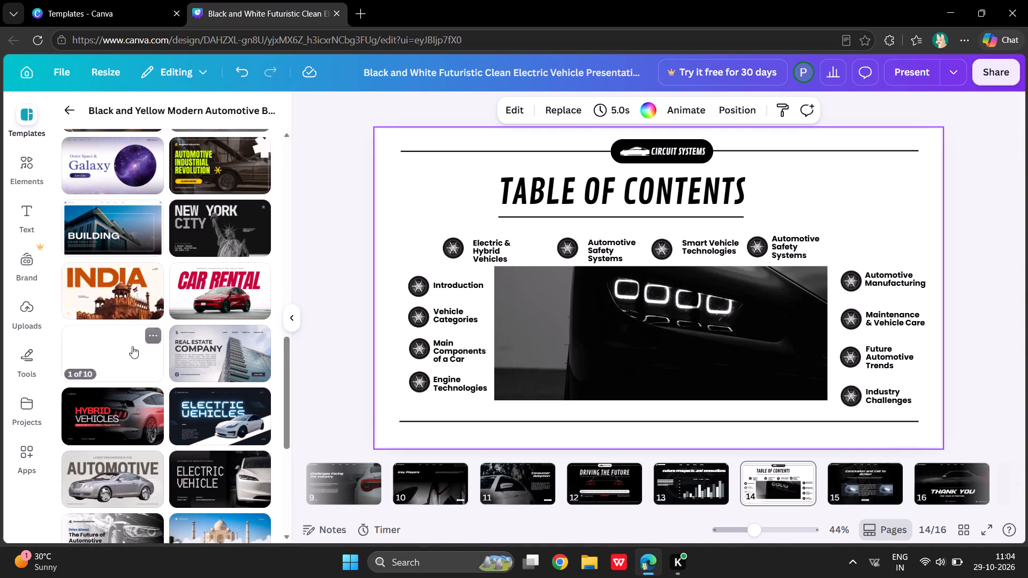
Examine the Red Black and White Modern Hybrid Vehicles Presentation and its related templates for a suitable slide layout.
click(123, 422)
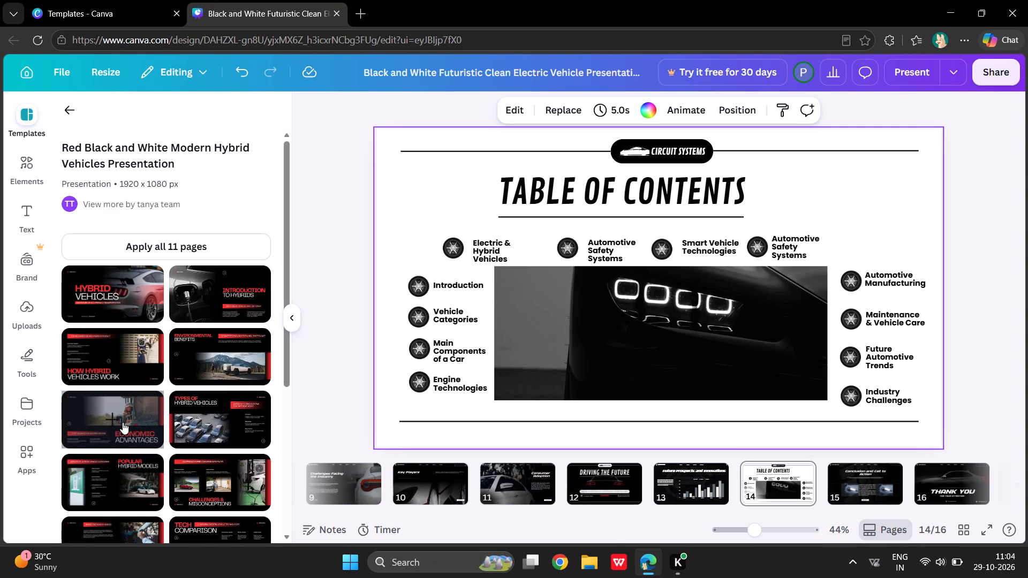
scroll(123, 422, down, 5)
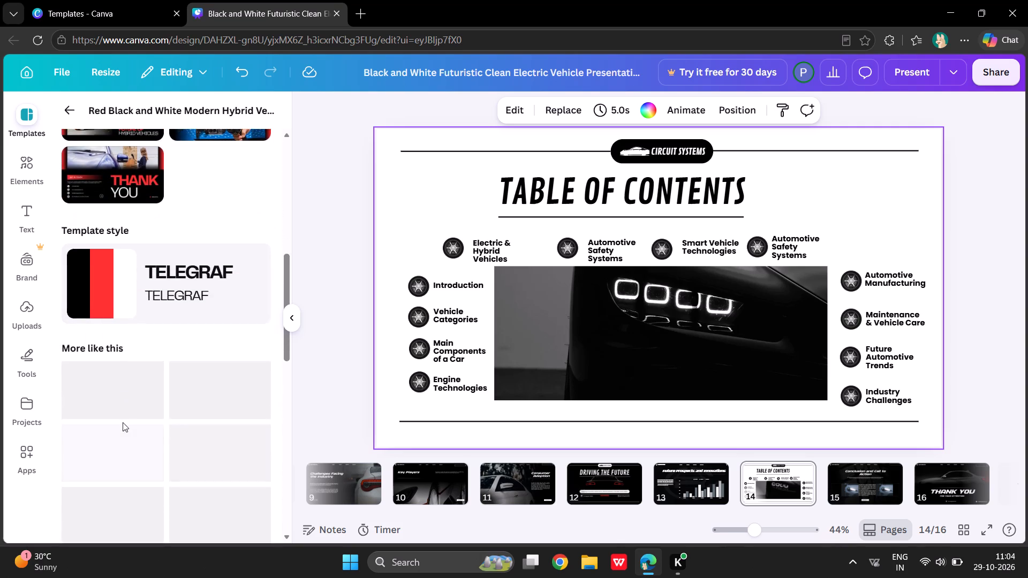
scroll(123, 422, down, 3)
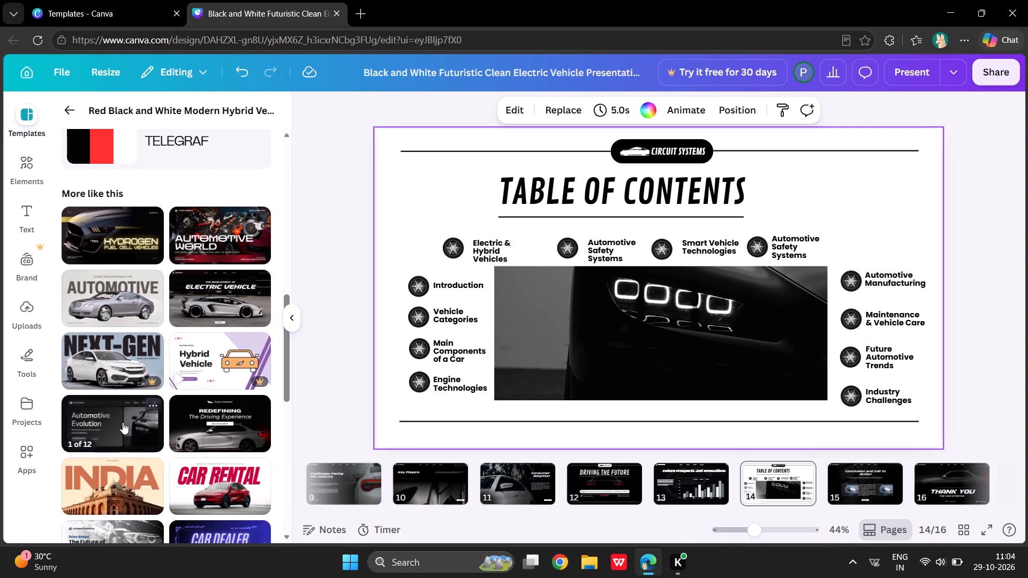
scroll(123, 422, down, 4)
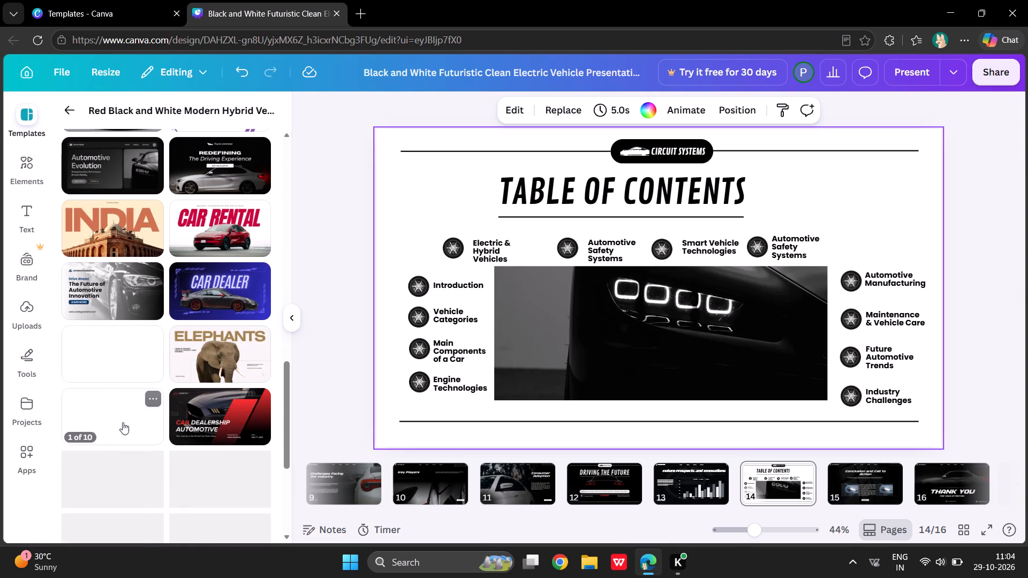
scroll(123, 422, down, 3)
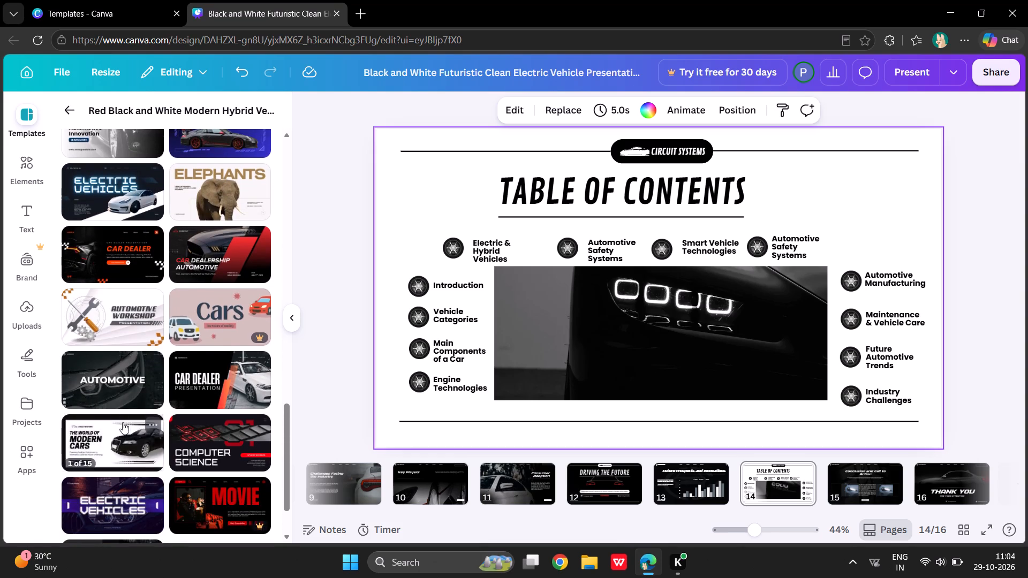
scroll(123, 422, down, 2)
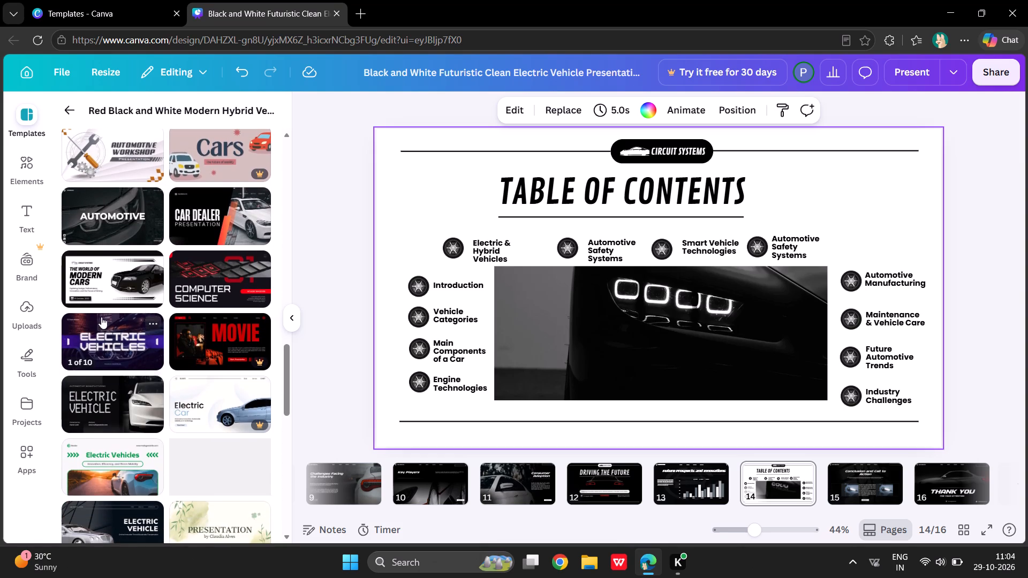
Replace slide 14 with the History of Automobile Development page from the Black and White Modern Cars Automotive Presentation template.
click(96, 287)
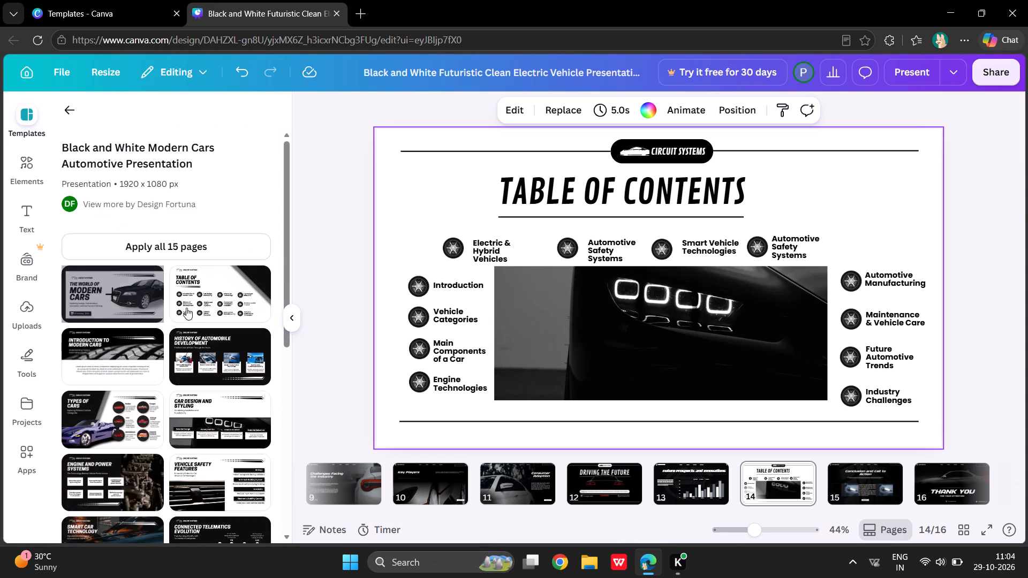
click(199, 351)
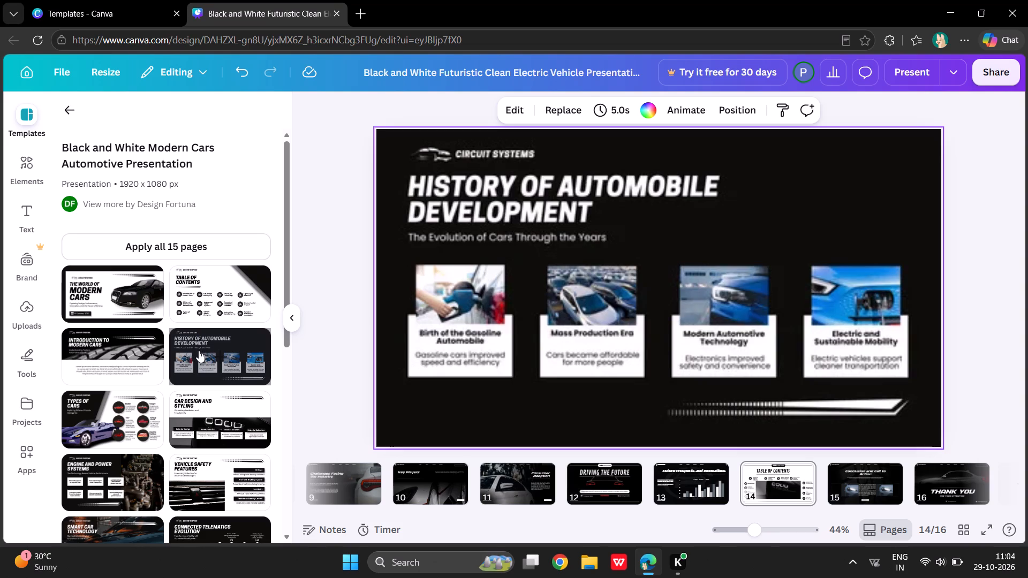
right_click(199, 351)
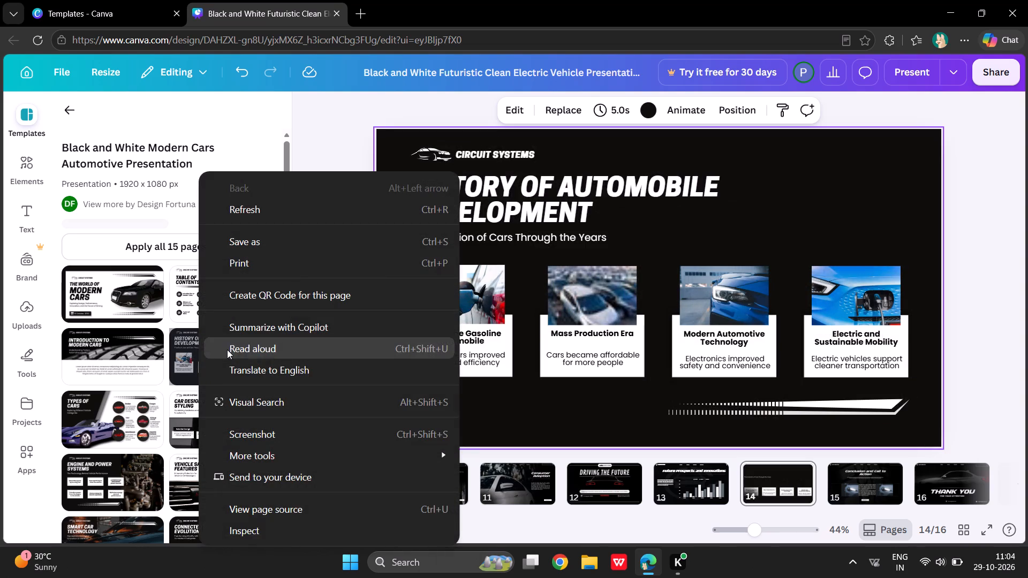
double_click(178, 358)
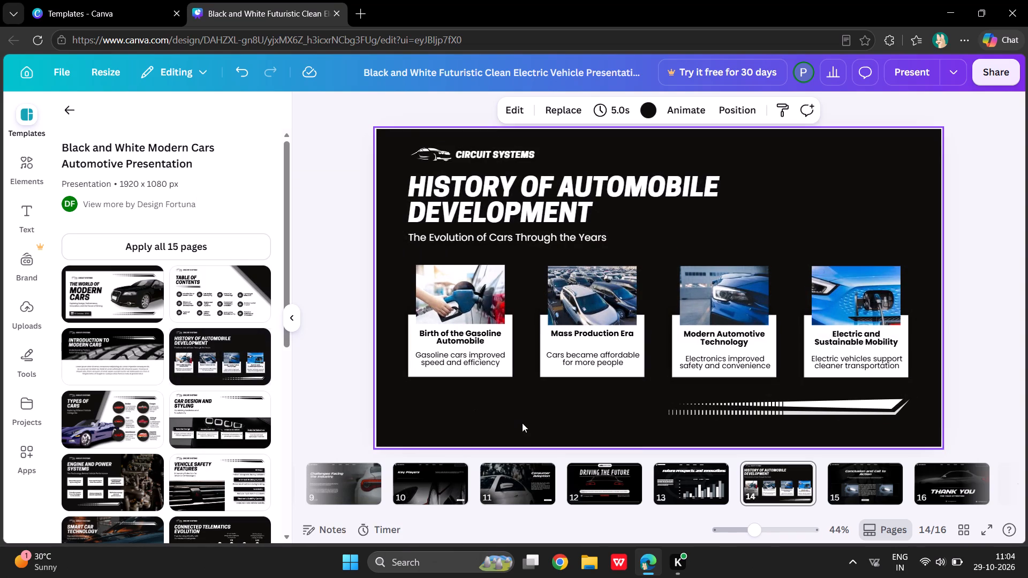
scroll(780, 495, left, 4)
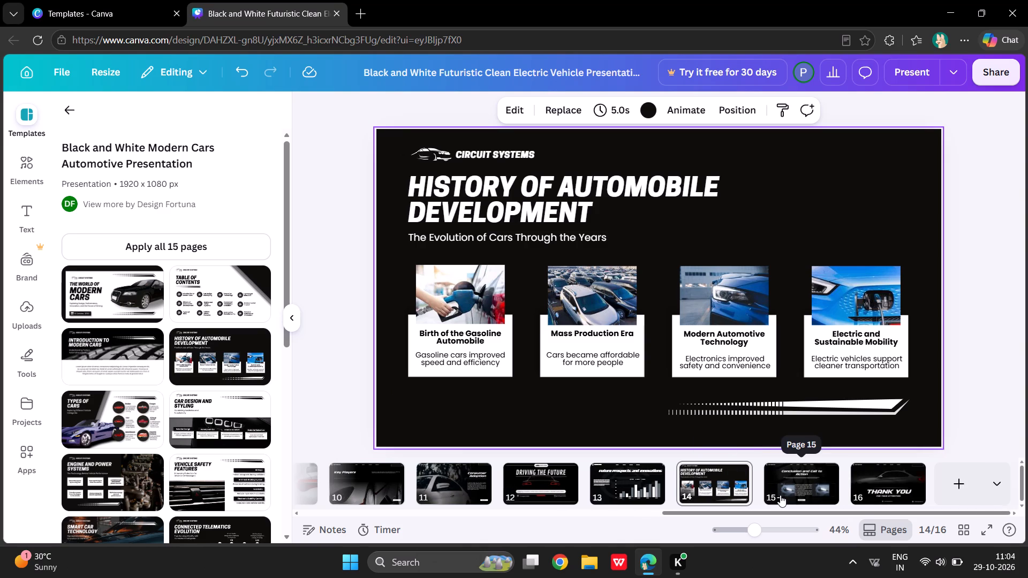
scroll(780, 495, right, 2)
click(766, 329)
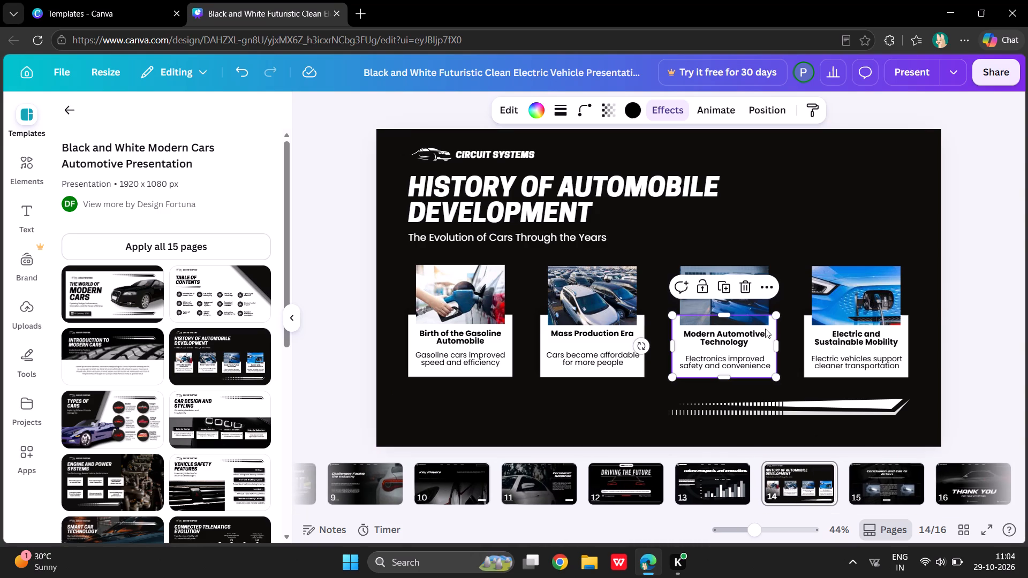
click(744, 222)
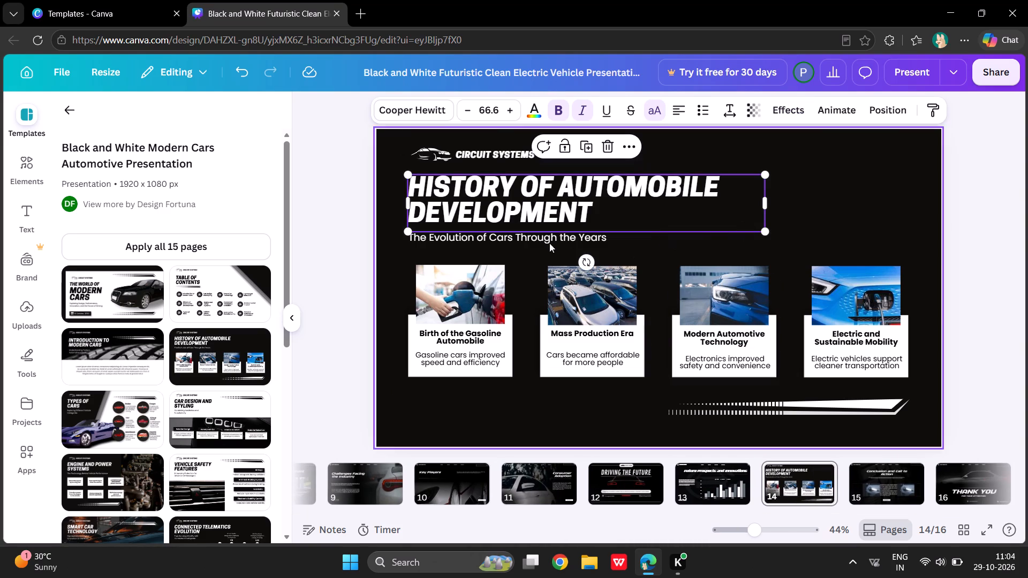
Replace the CIRCUIT SYSTEMS header text on slide 14 with CAR RENTAL.
click(483, 148)
double_click(486, 153)
key(BackSpace)
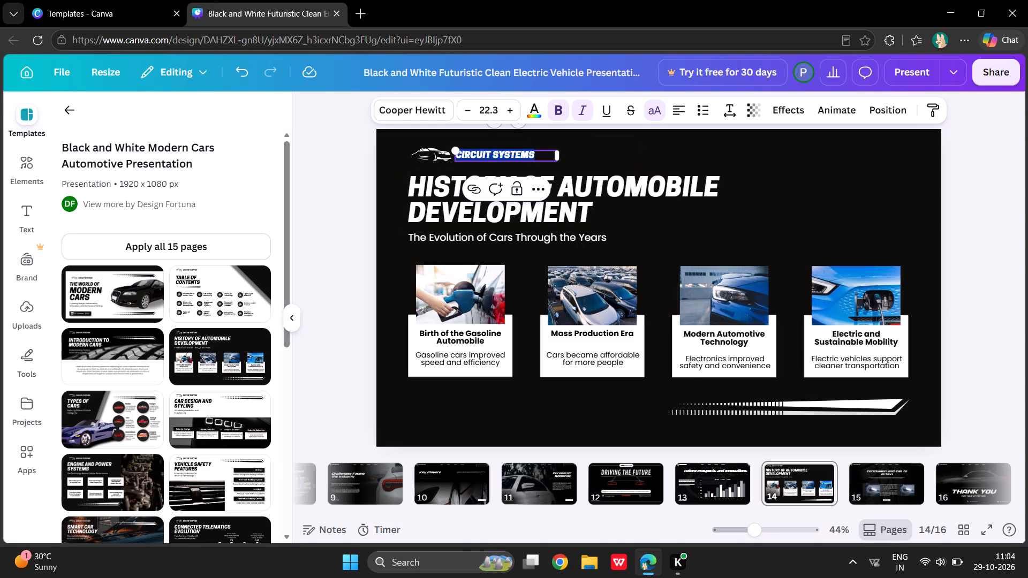
text(CAR RENTAL)
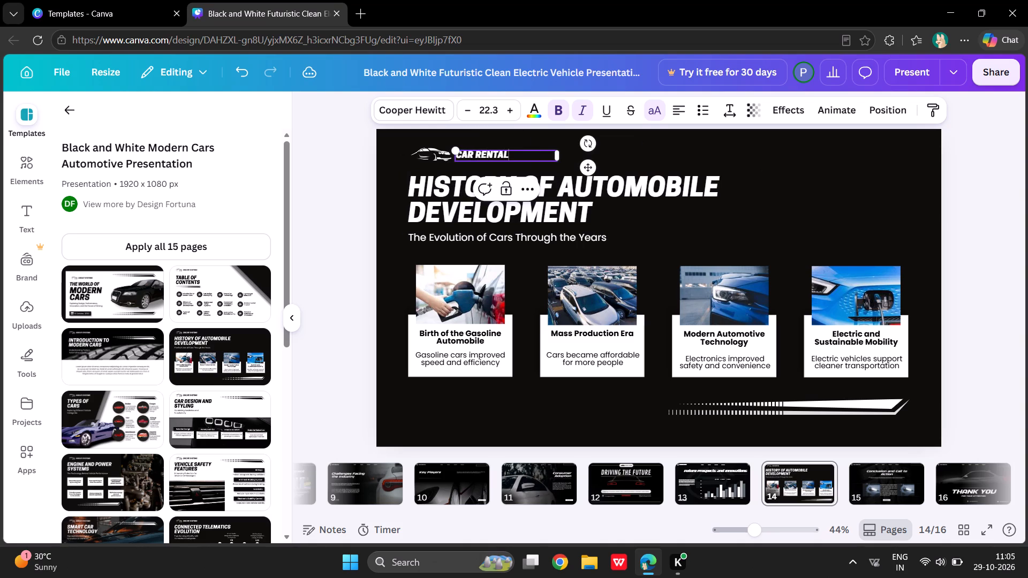
click(710, 152)
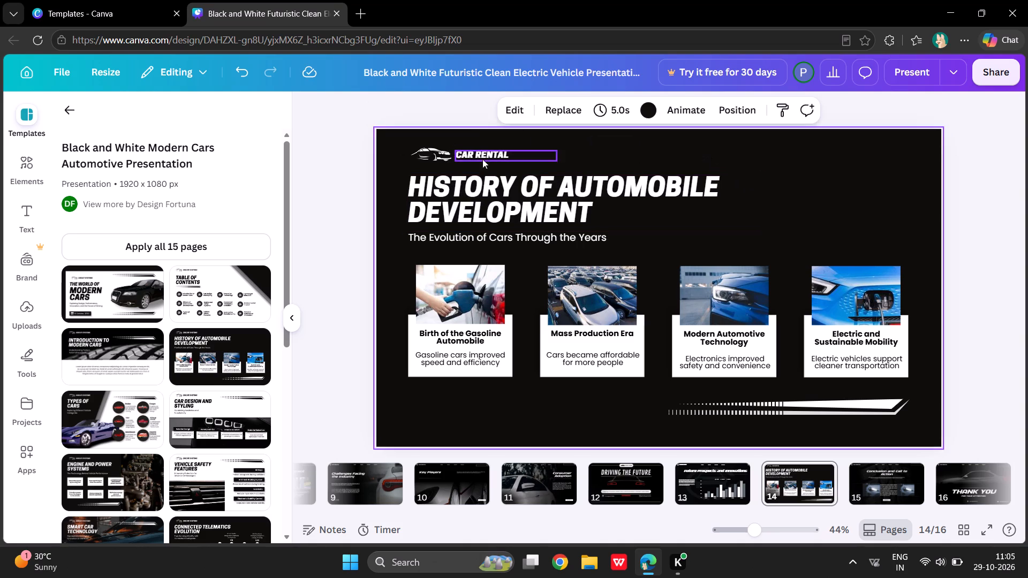
Delete the car outline logo beside the CAR RENTAL header on slide 14.
click(437, 155)
click(452, 193)
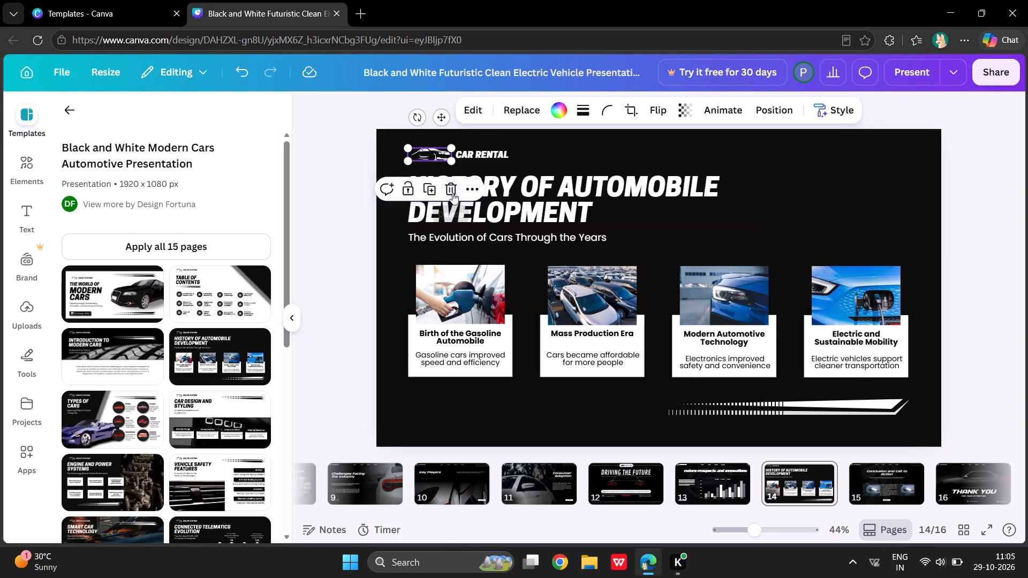
Copy the C-shaped logo from slide 11's header and paste it onto slide 14.
click(549, 480)
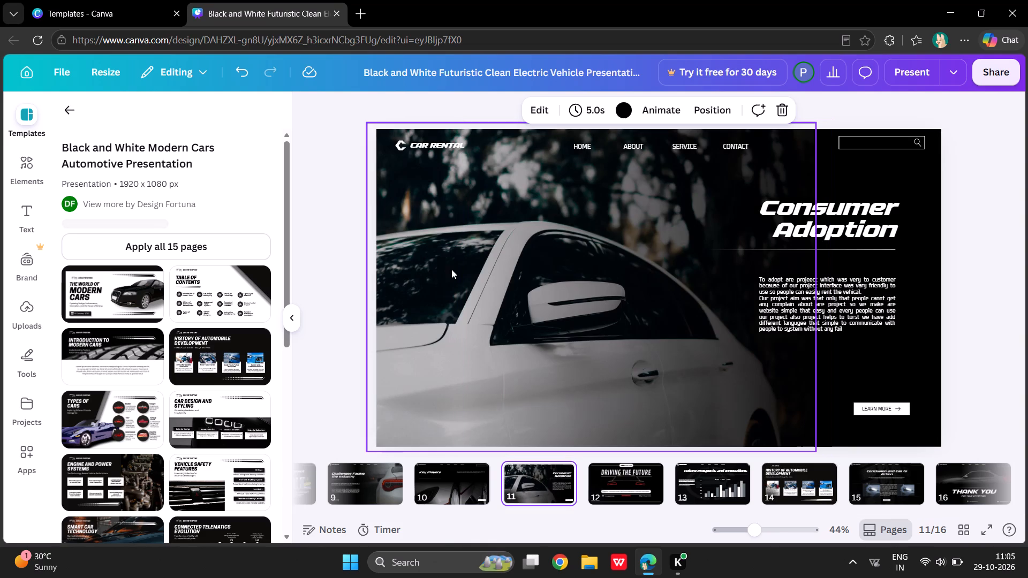
click(398, 141)
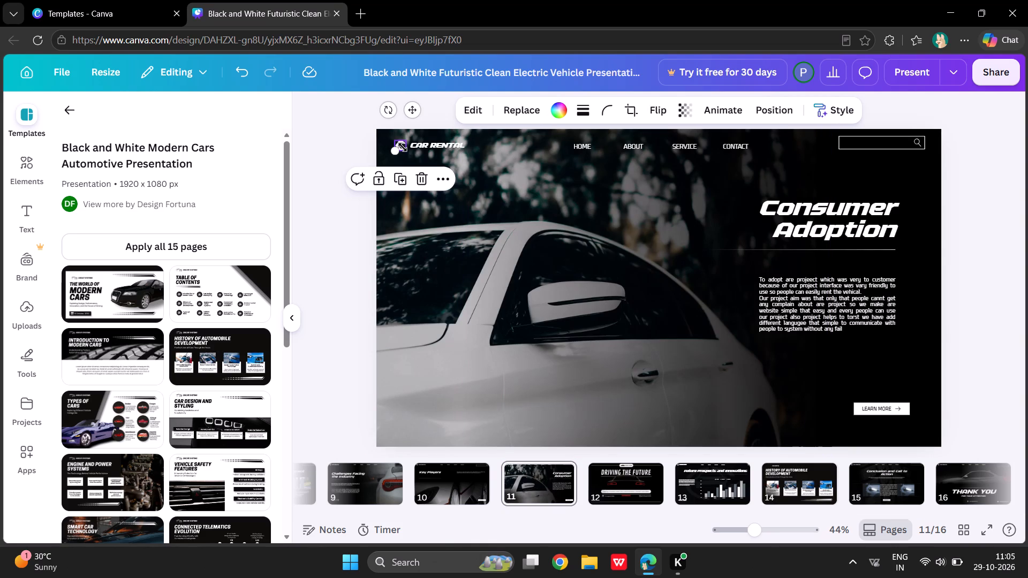
key(ctrl+c)
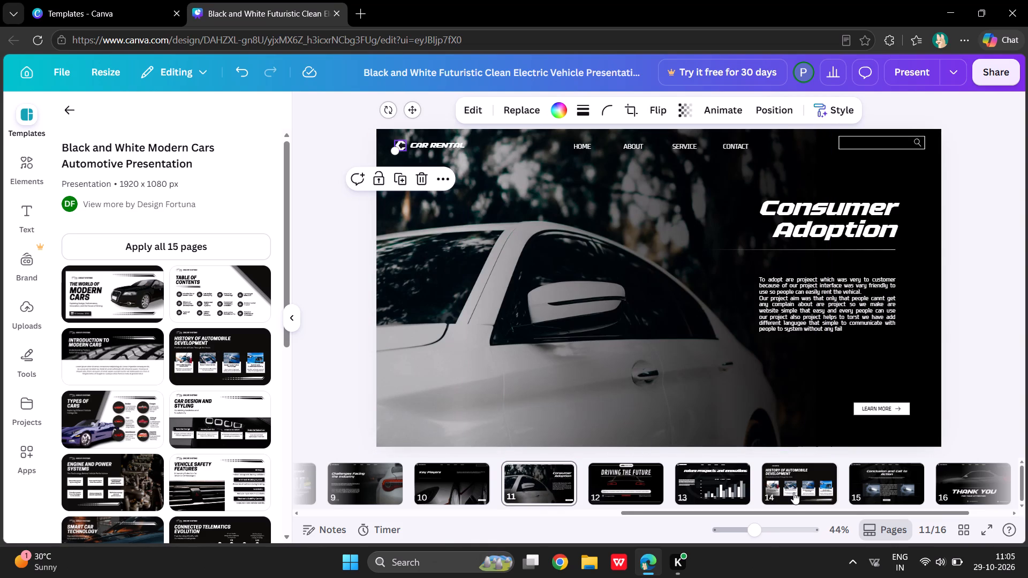
click(793, 492)
click(771, 490)
key(ctrl+v)
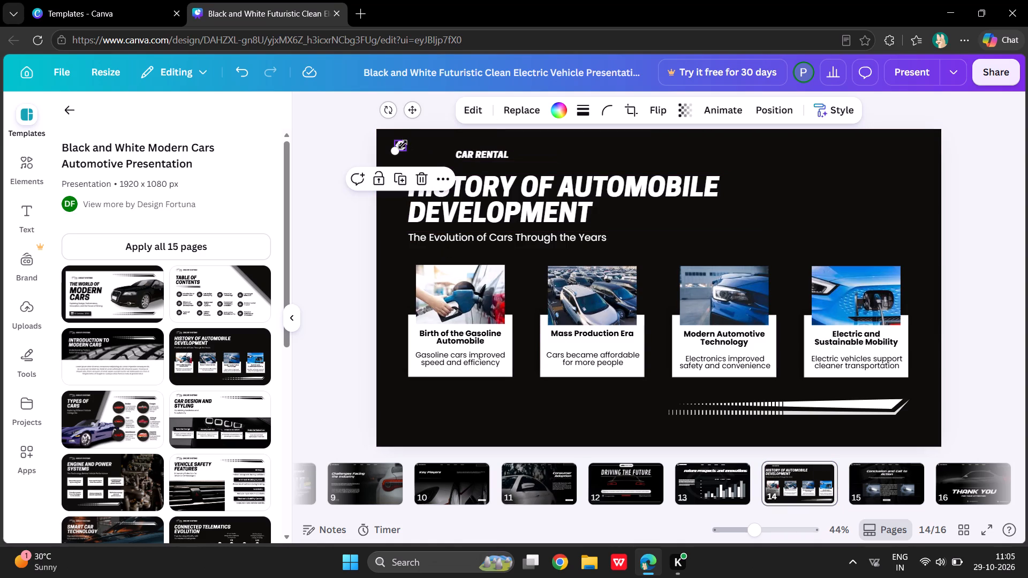
Resize the C-shaped logo on slide 14 to about 44 × 43 and move it level with CAR RENTAL, flush with the title's left edge.
drag(403, 144, 397, 141)
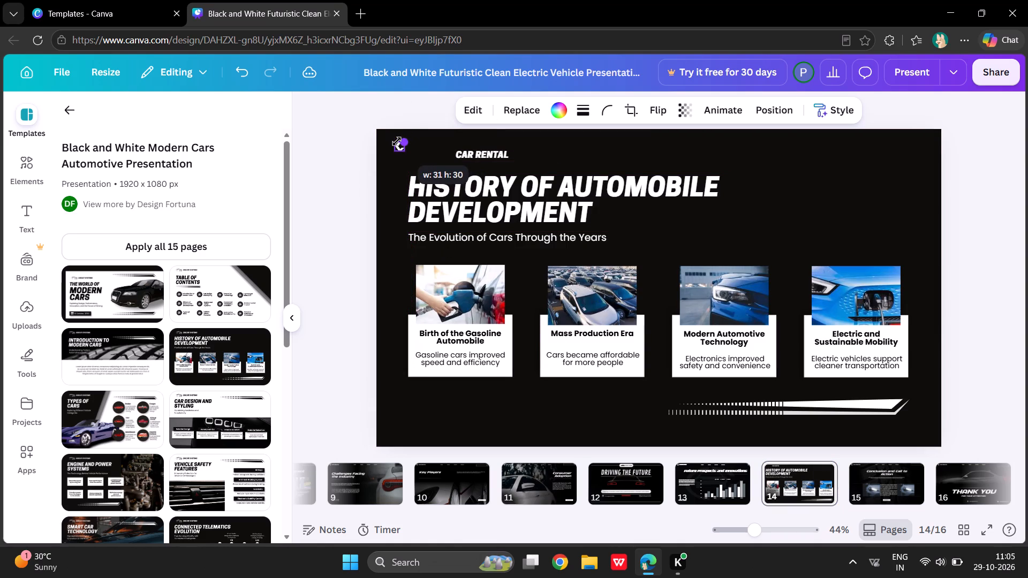
drag(397, 141, 396, 140)
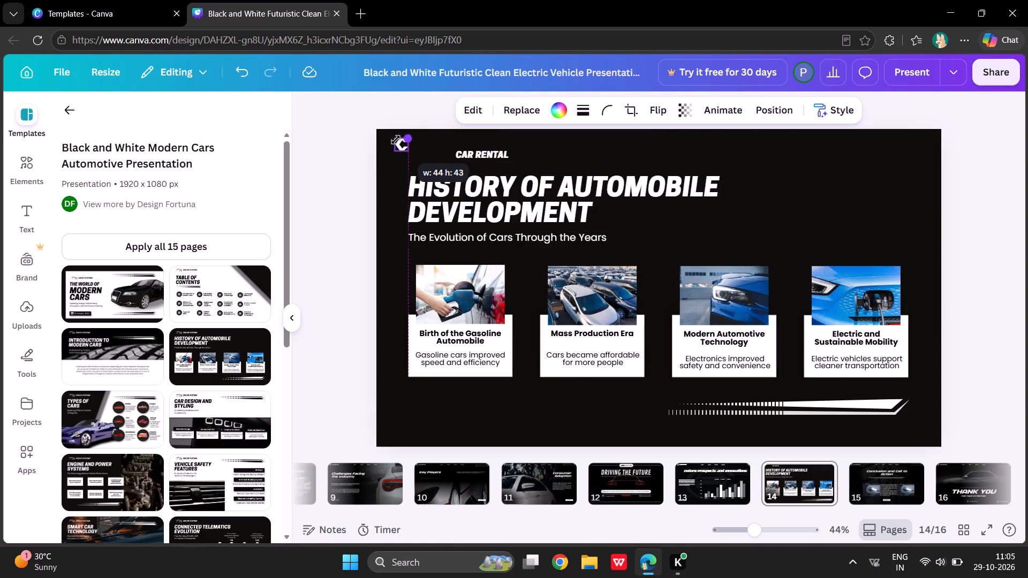
drag(396, 140, 396, 139)
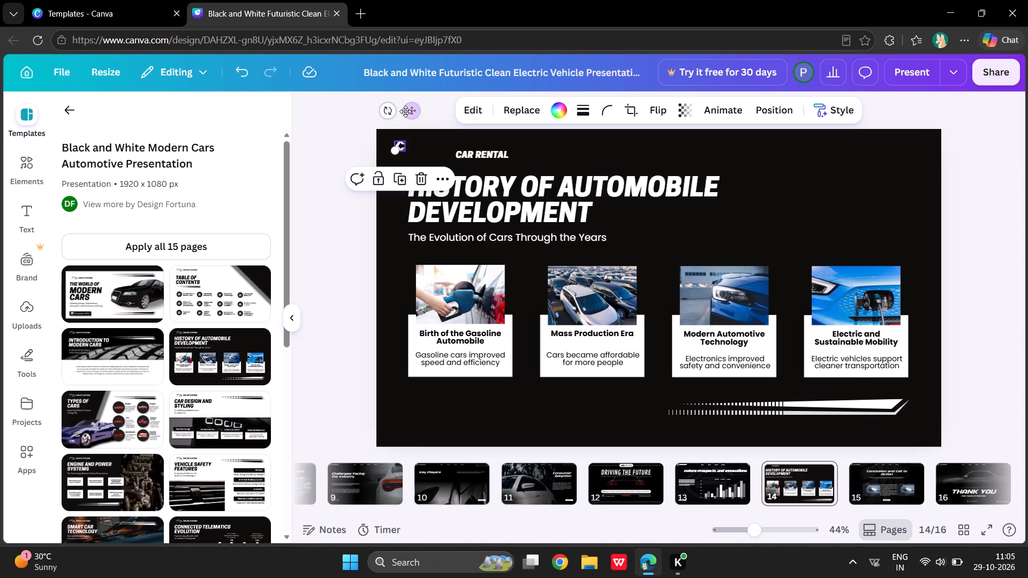
drag(406, 111, 449, 121)
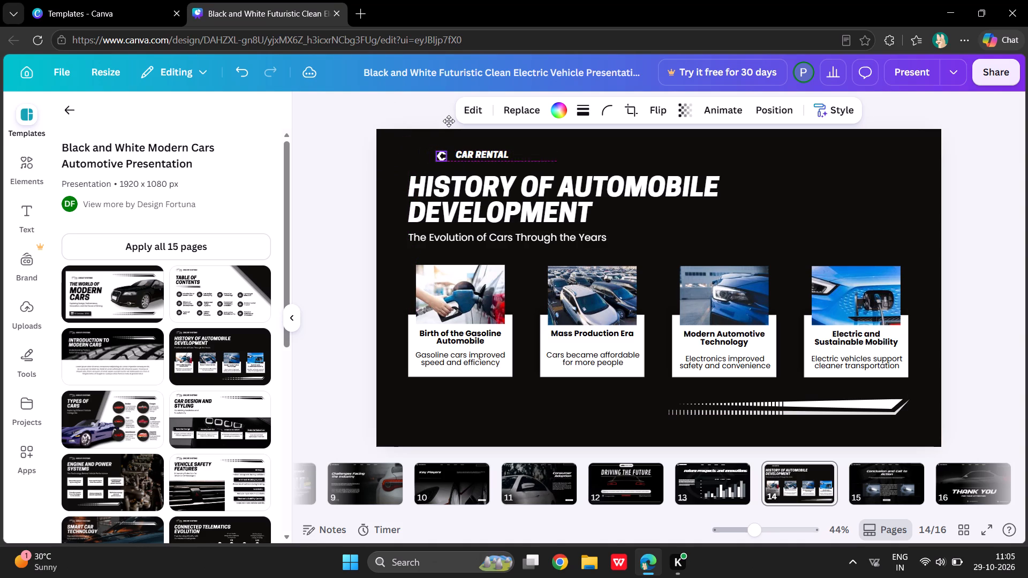
drag(449, 121, 417, 120)
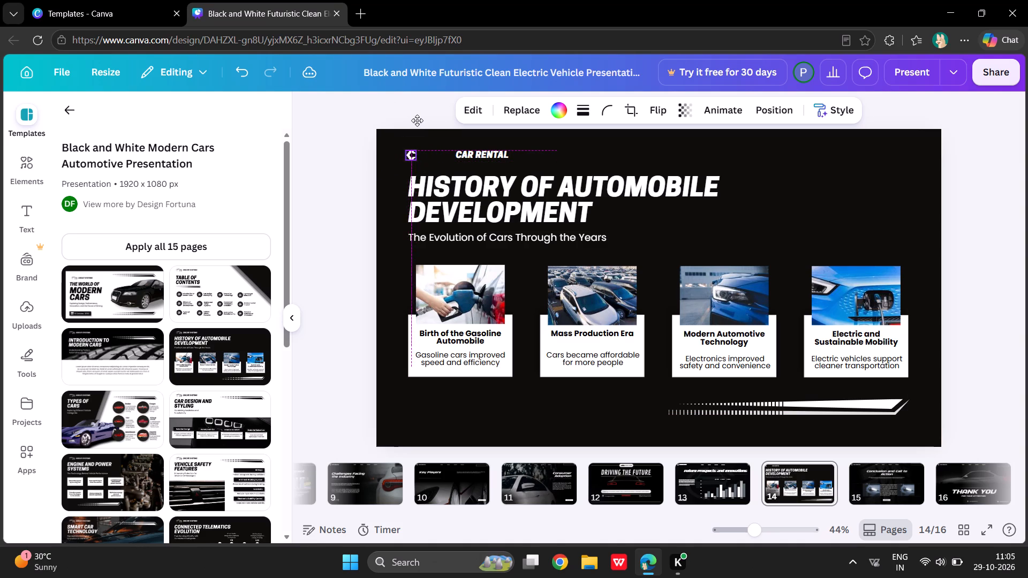
drag(417, 120, 420, 120)
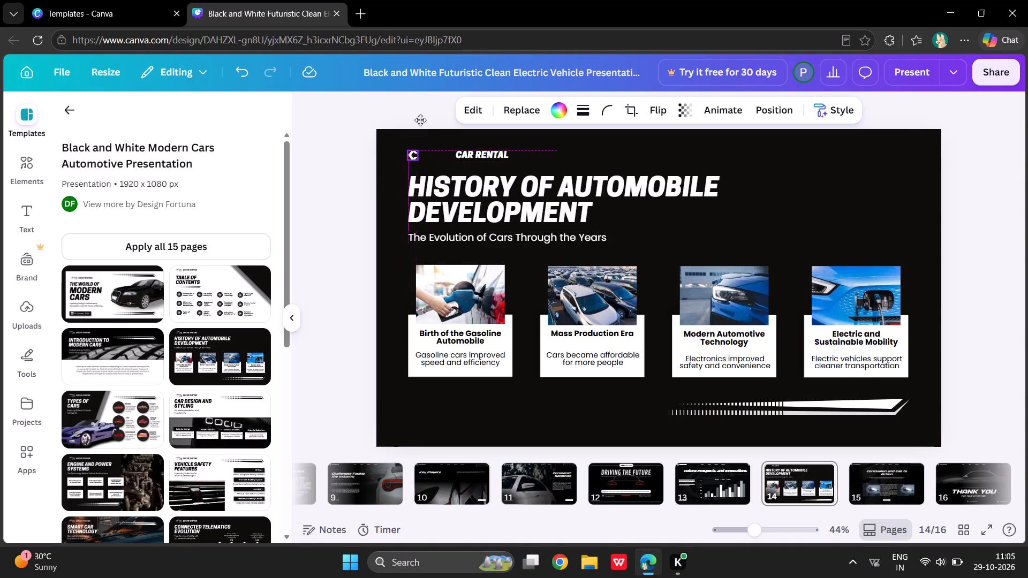
drag(420, 120, 419, 120)
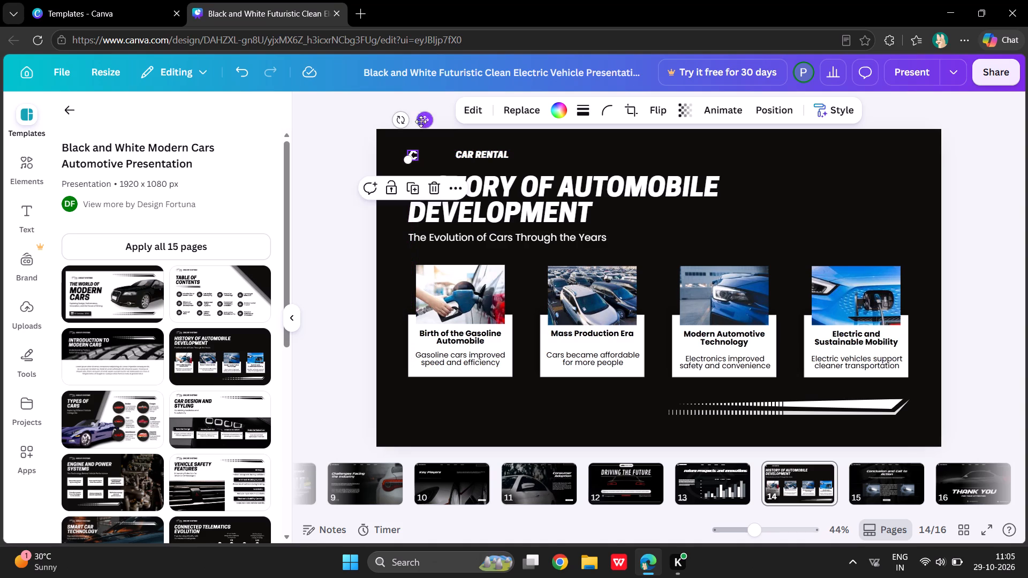
Move the CAR RENTAL header text on slide 14 so it sits directly beside the C-shaped logo.
drag(461, 153, 434, 151)
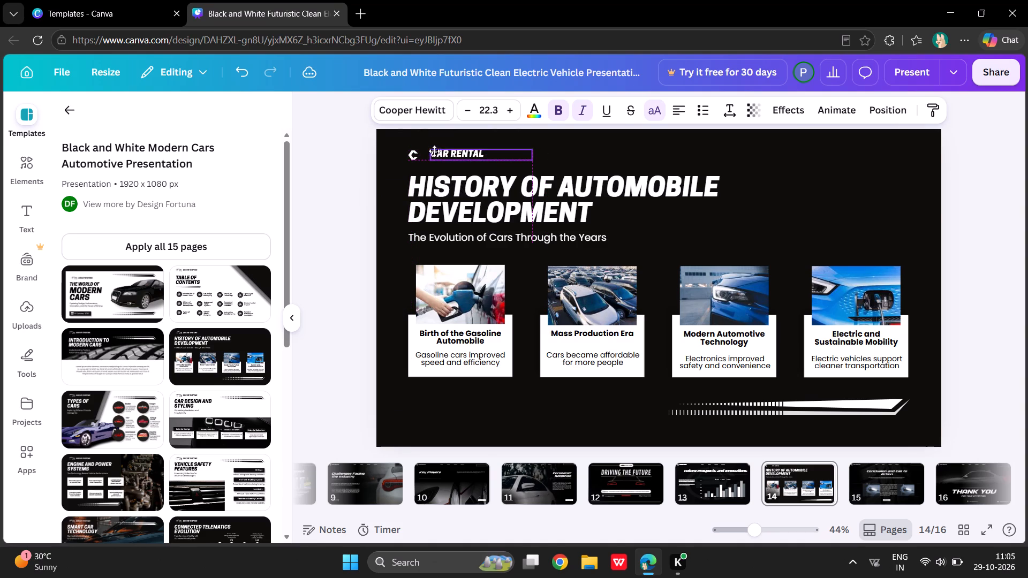
drag(434, 151, 428, 151)
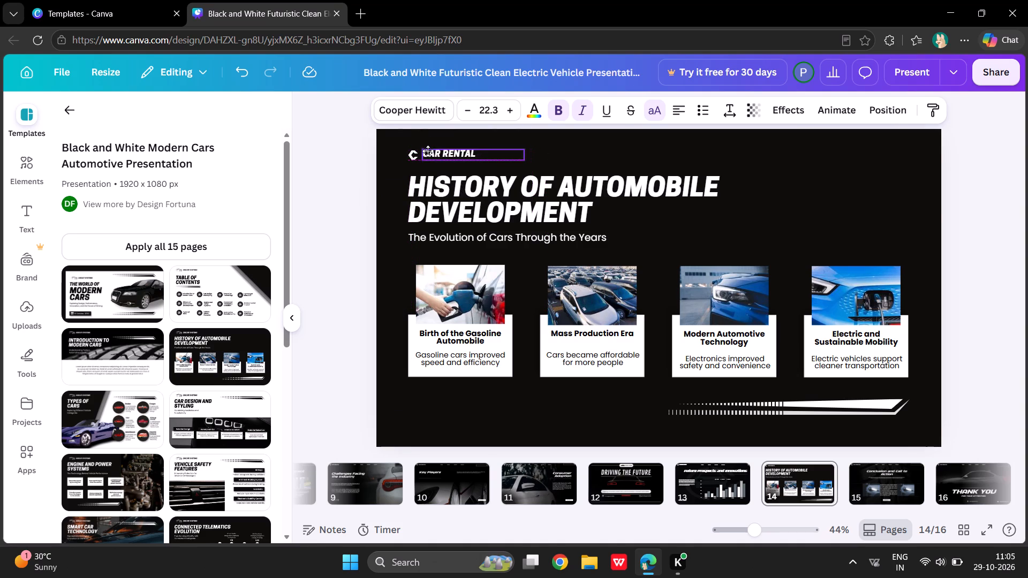
drag(428, 151, 426, 152)
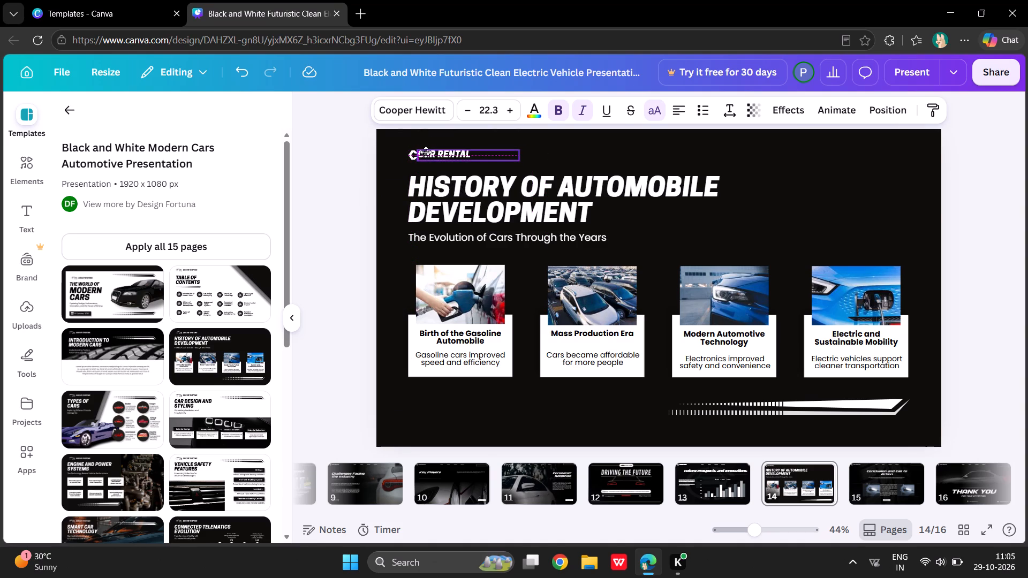
drag(426, 152, 427, 152)
click(618, 148)
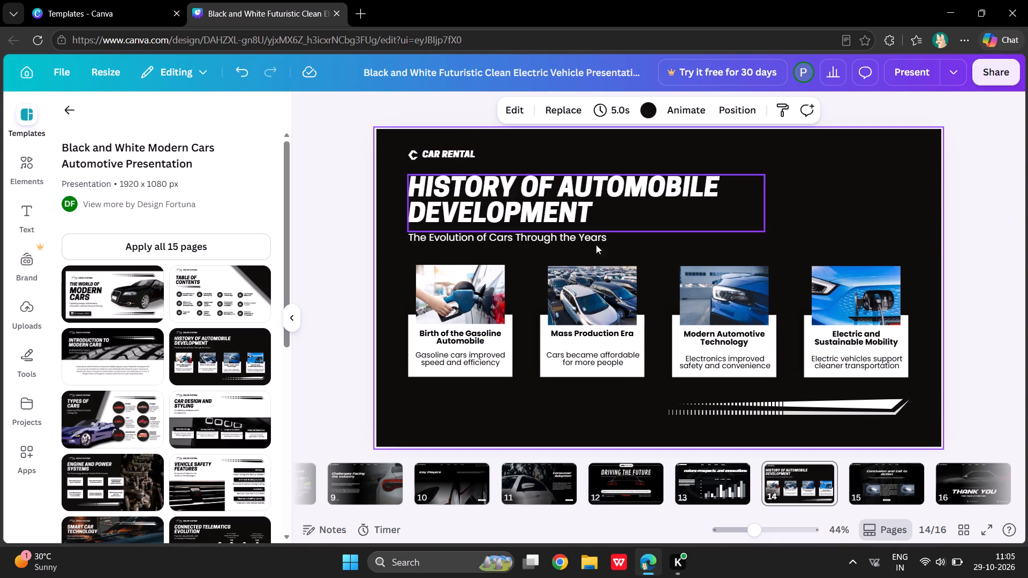
Replace the first two card headings on slide 14 with "Car rental" and "System Design".
double_click(484, 338)
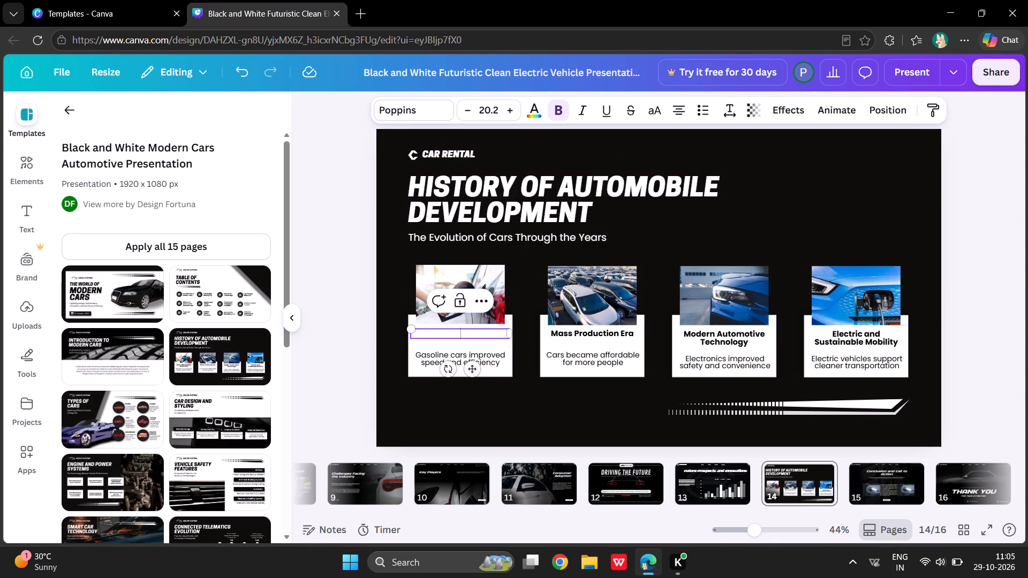
text(ar rental)
key(space)
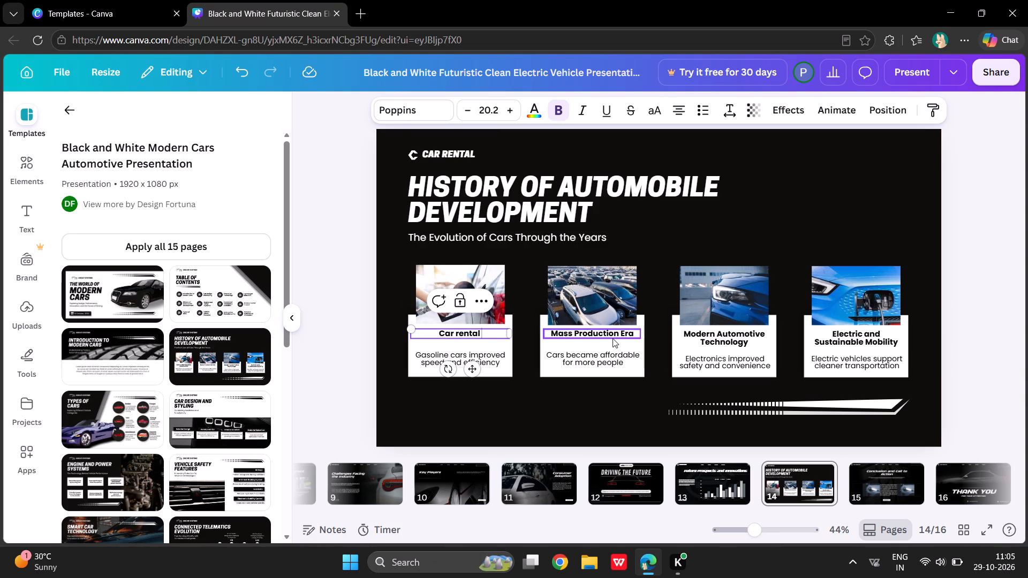
double_click(613, 338)
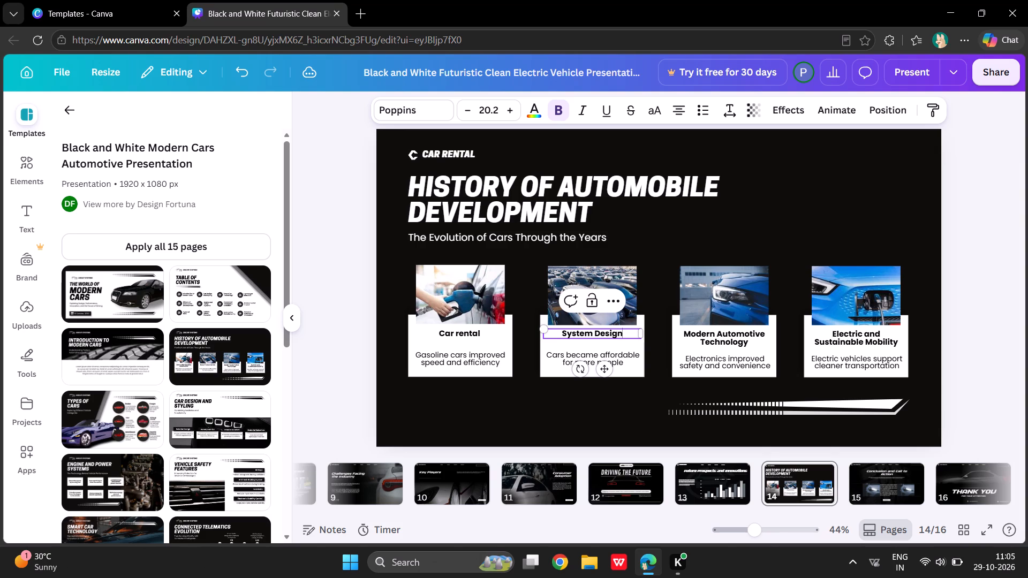
Replace the third and fourth card headings on slide 14 with "Authentication" and "Deployment".
double_click(758, 340)
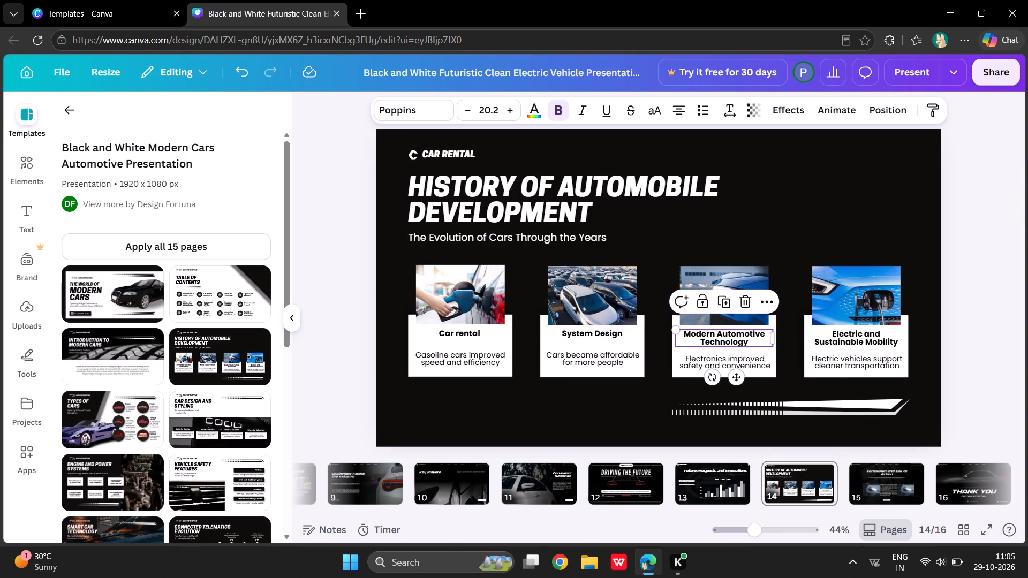
key(BackSpace)
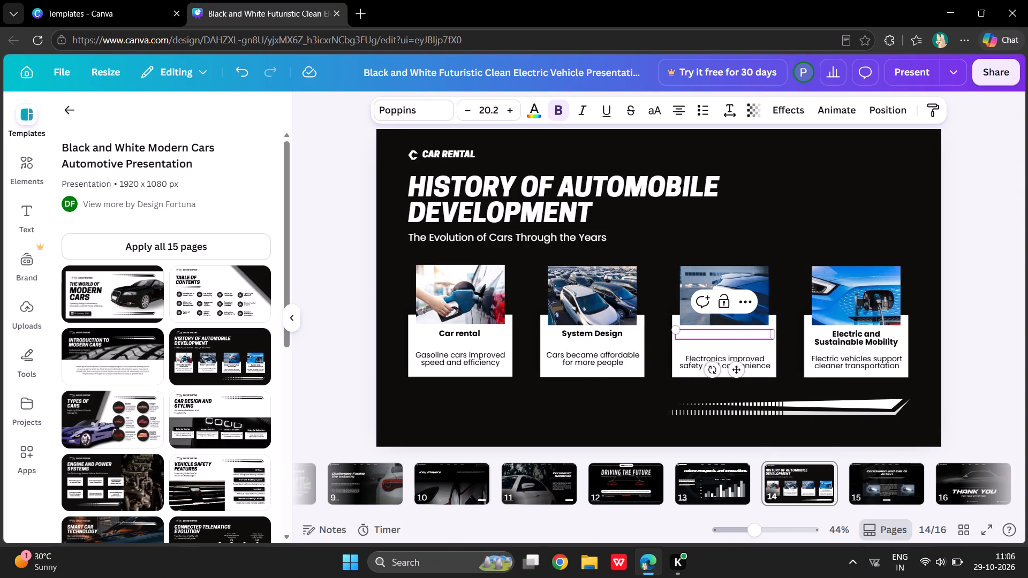
key(a)
text(uthen)
text(tication)
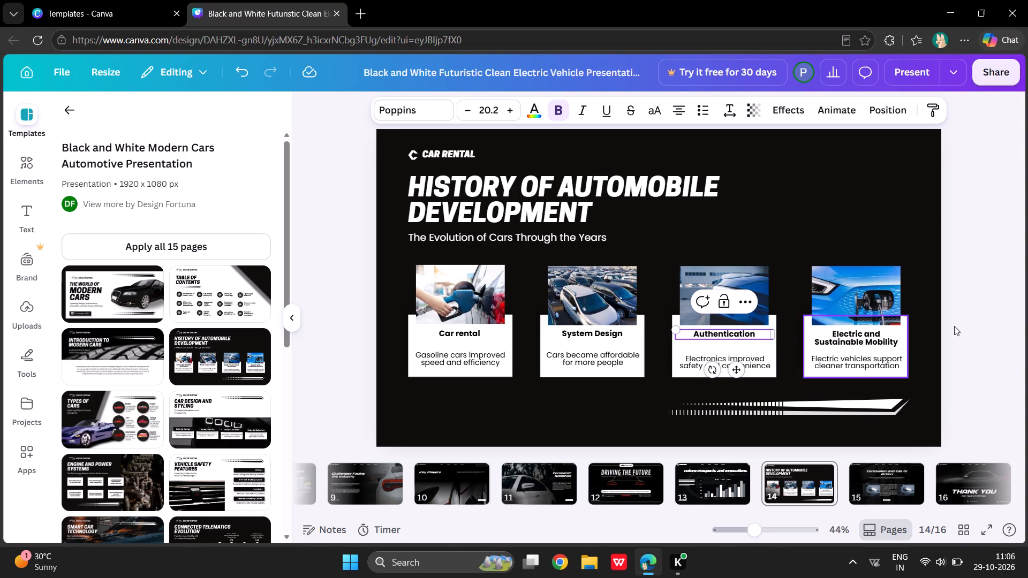
double_click(870, 337)
key(BackSpace)
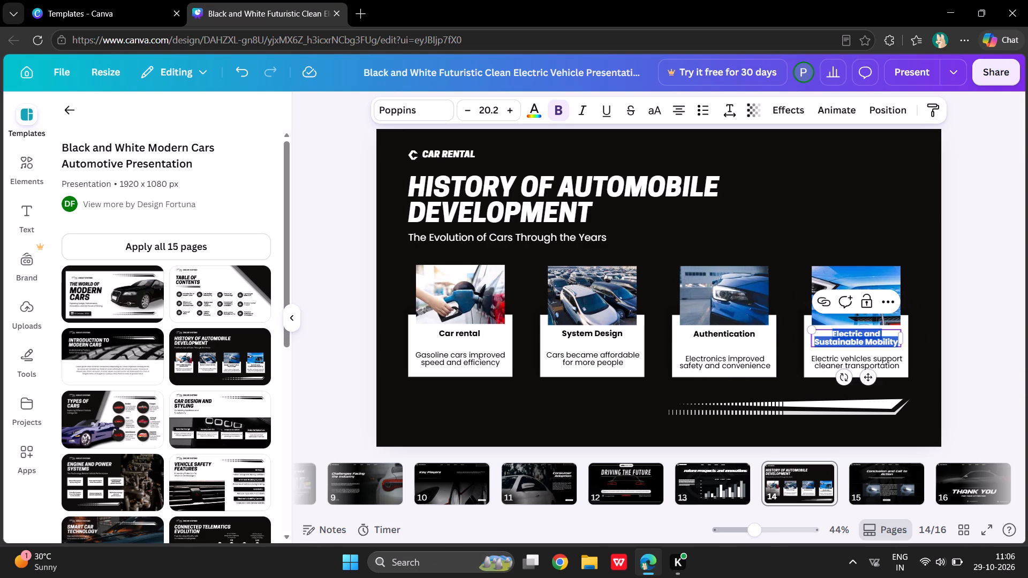
key(d)
text(eployment)
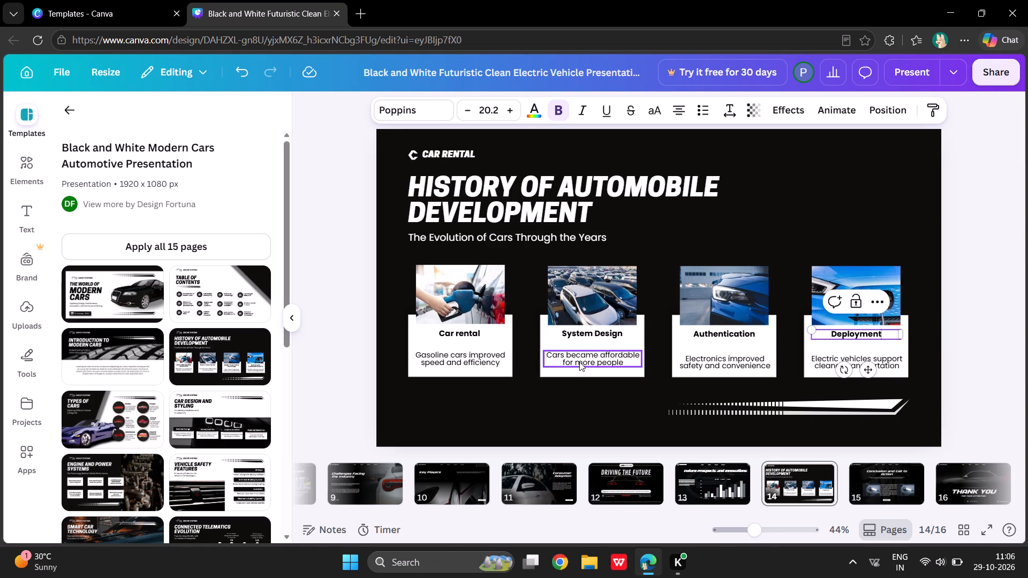
Replace the Car rental card's description with "This is project in which people can rent the car".
double_click(489, 351)
key(BackSpace)
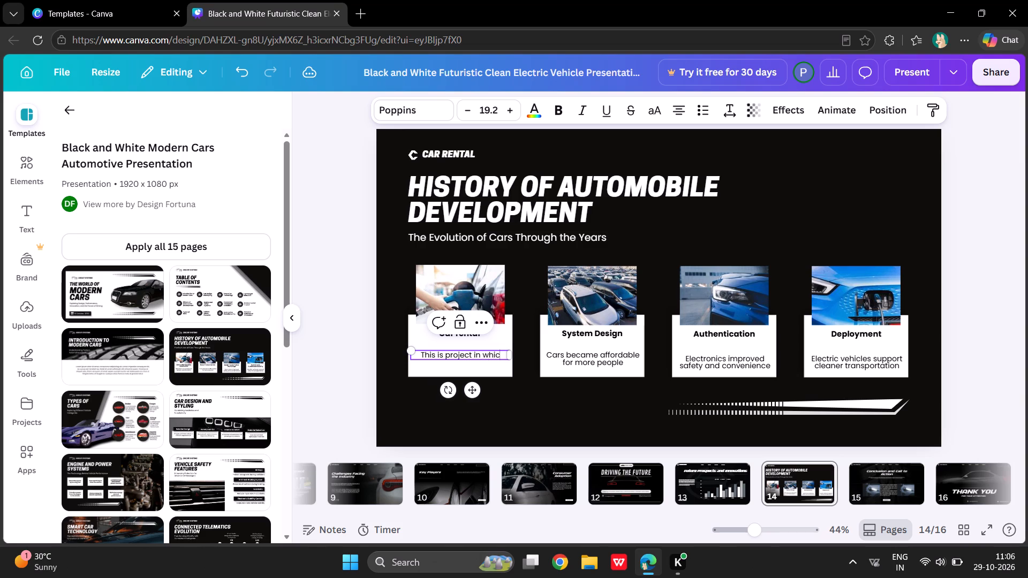
text(people can rent the)
key(space)
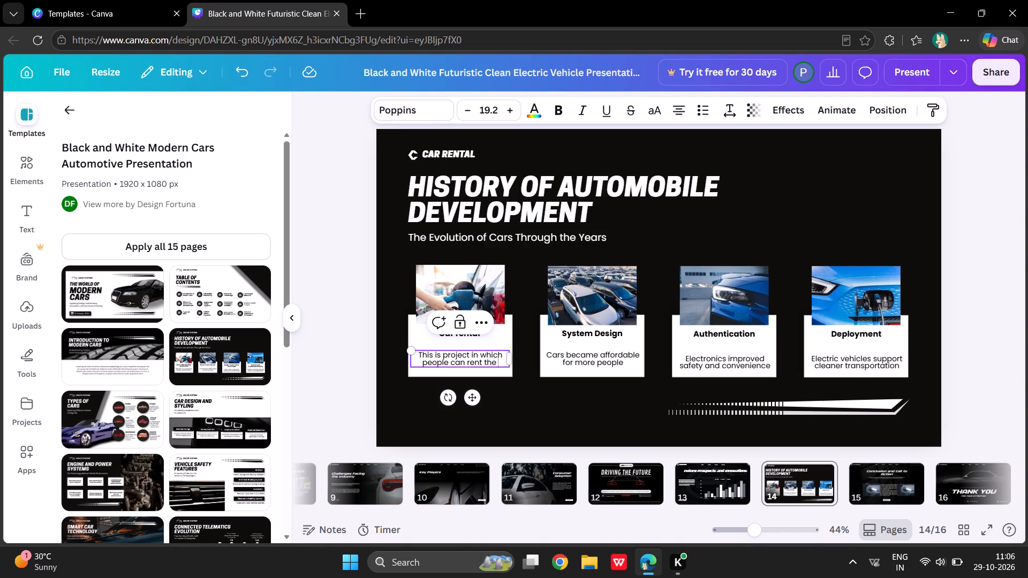
text(car)
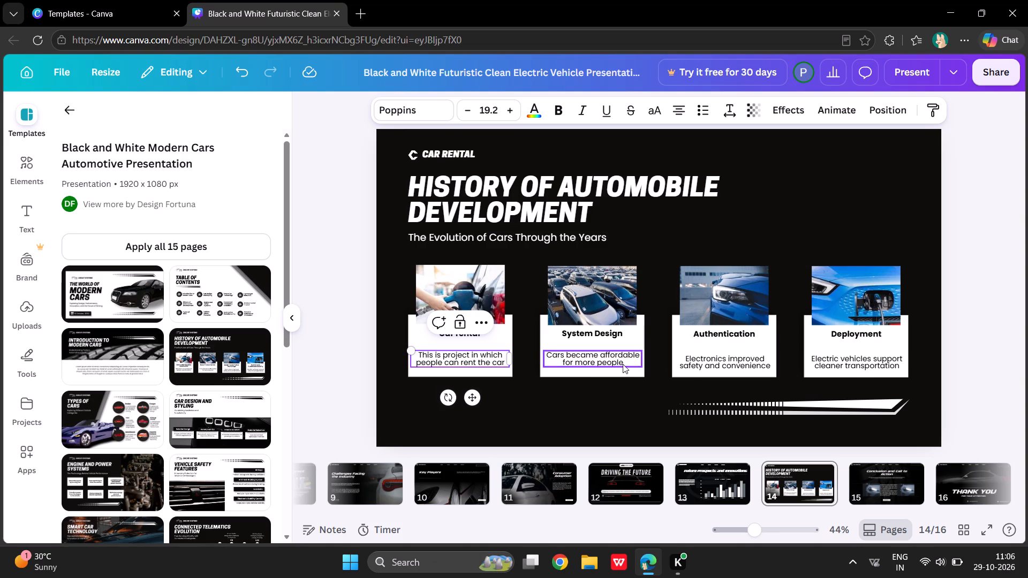
Replace the System Design card's description with "System was design by the 10 members".
double_click(616, 364)
key(BackSpace)
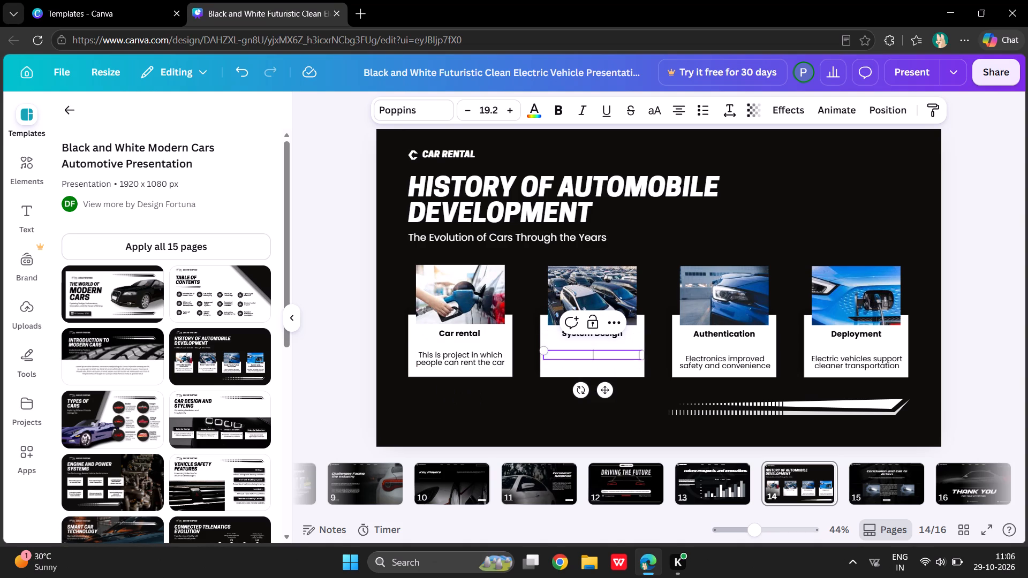
key(s)
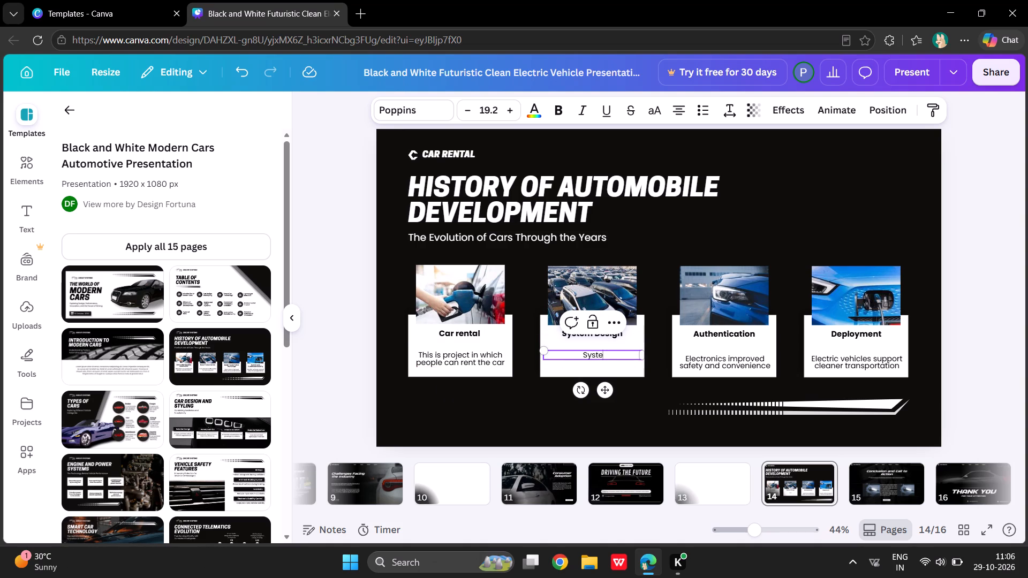
text(was t)
key(BackSpace)
text(de)
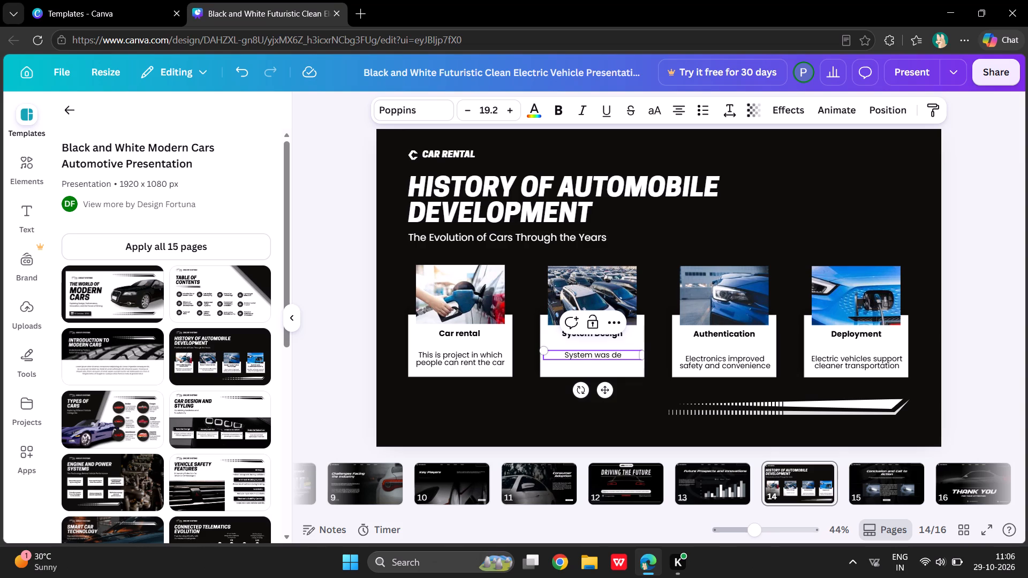
text(sign)
key(space)
text(by the)
key(space)
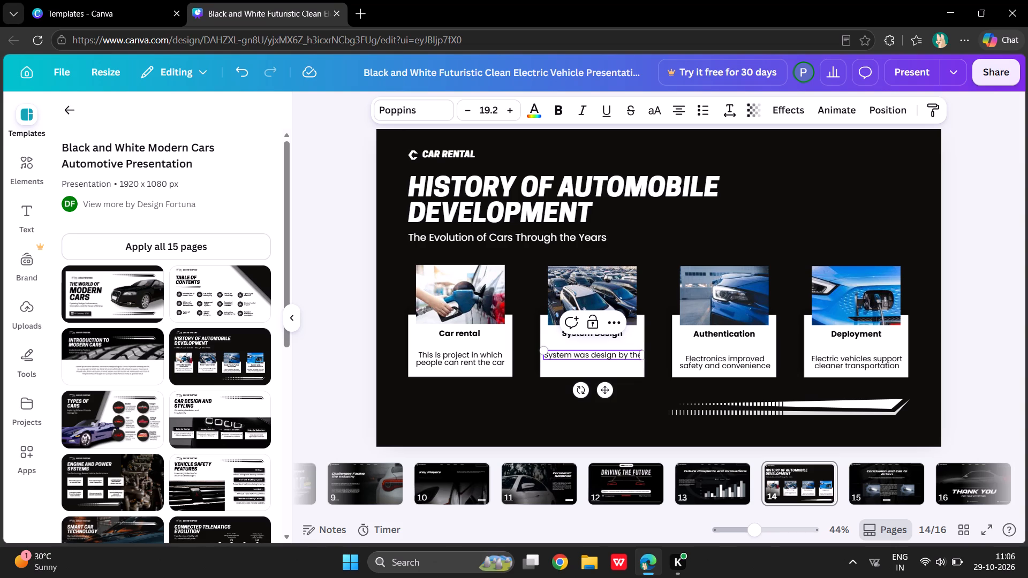
text(10 members)
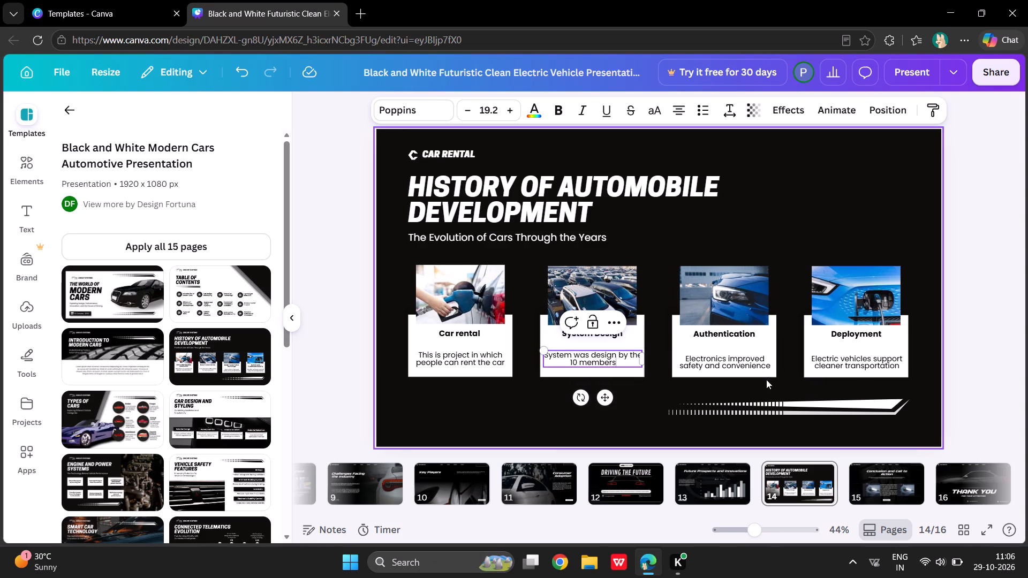
Replace the Authentication card's description with "Most strong authentication used".
double_click(759, 363)
key(BackSpace)
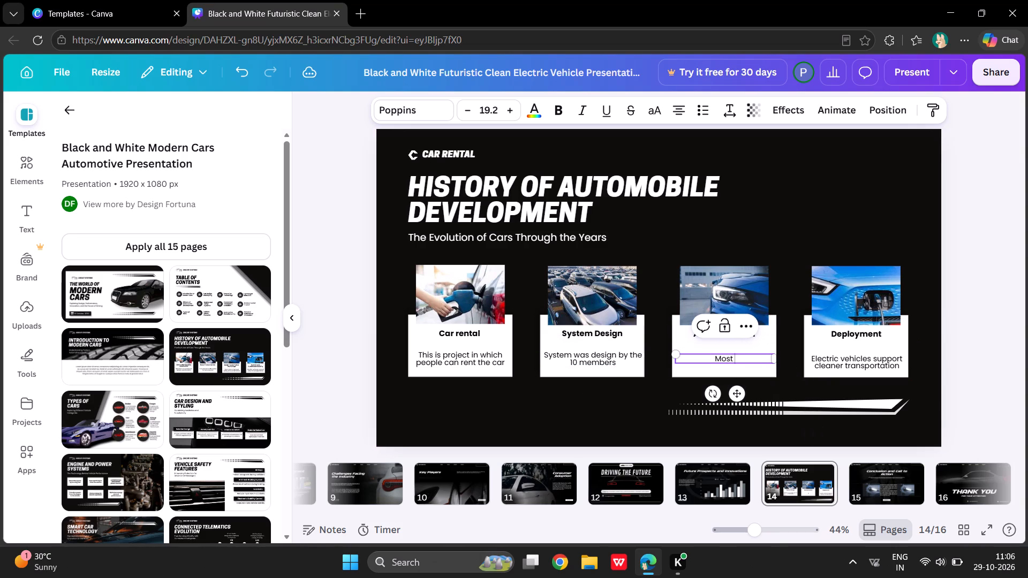
text(strong)
key(space)
text(authen)
key(t)
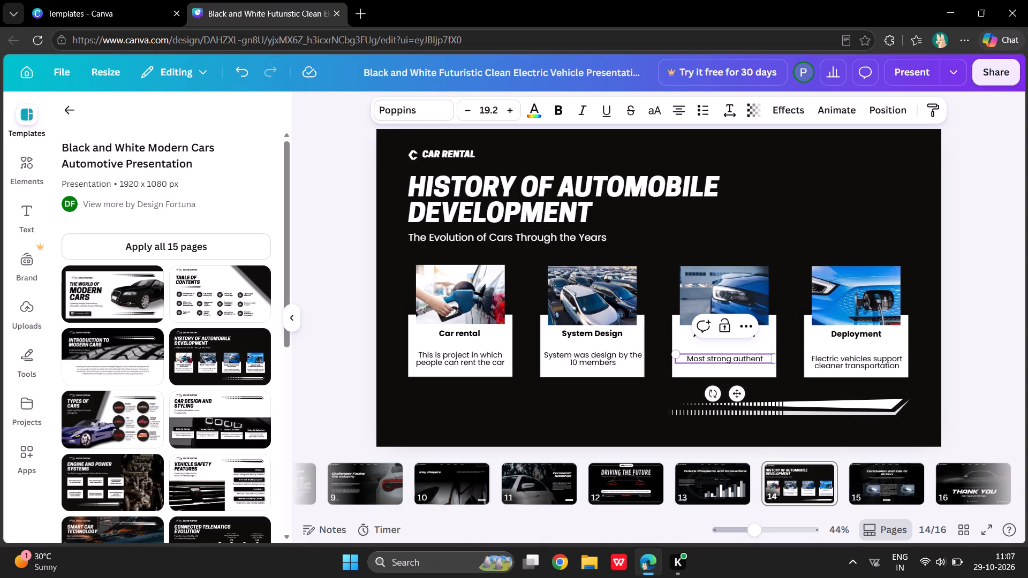
text(icat)
text(ion)
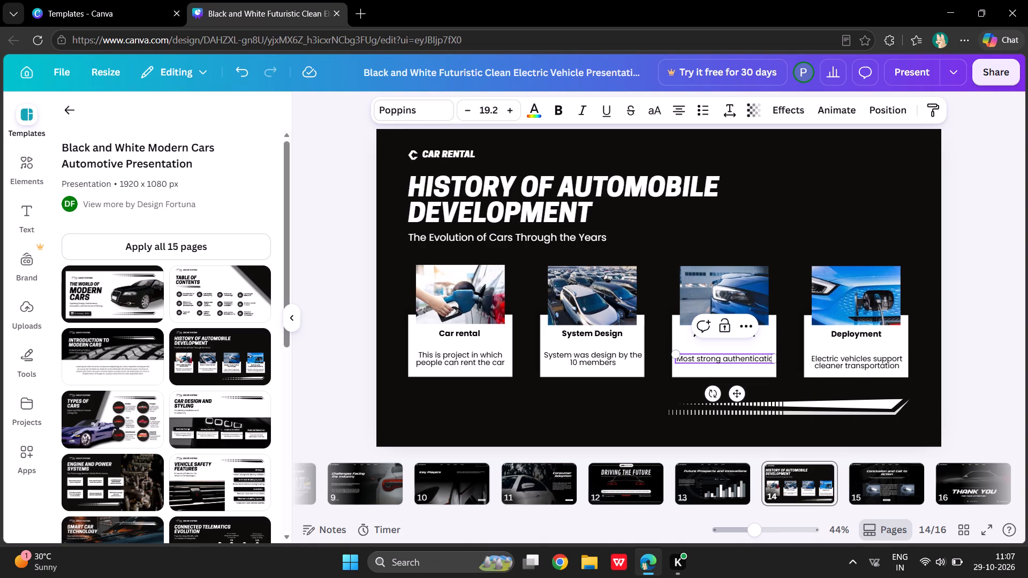
key(space)
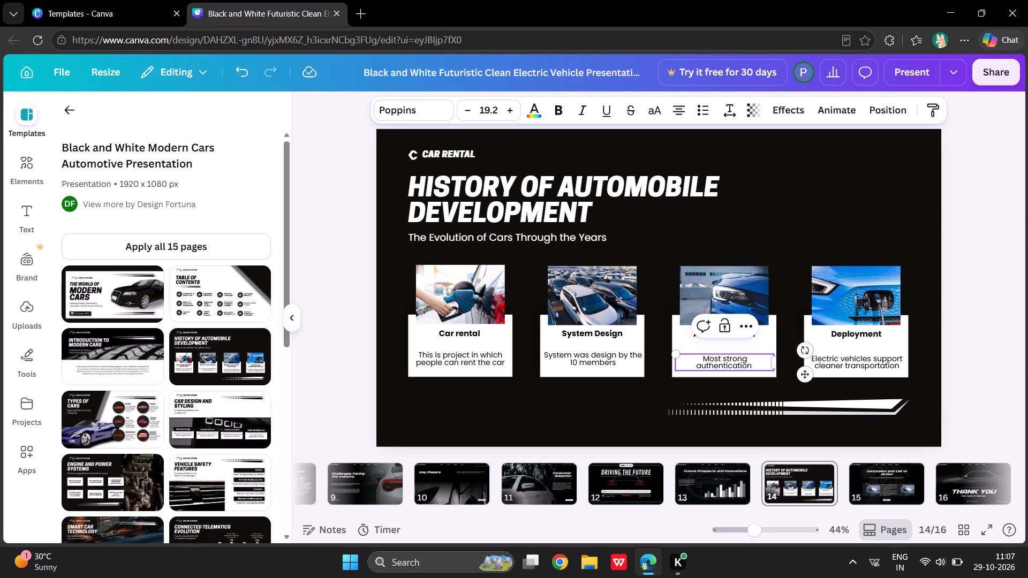
text(used)
Replace the Deployment card's description with "Final project was deliverd to the user".
double_click(869, 370)
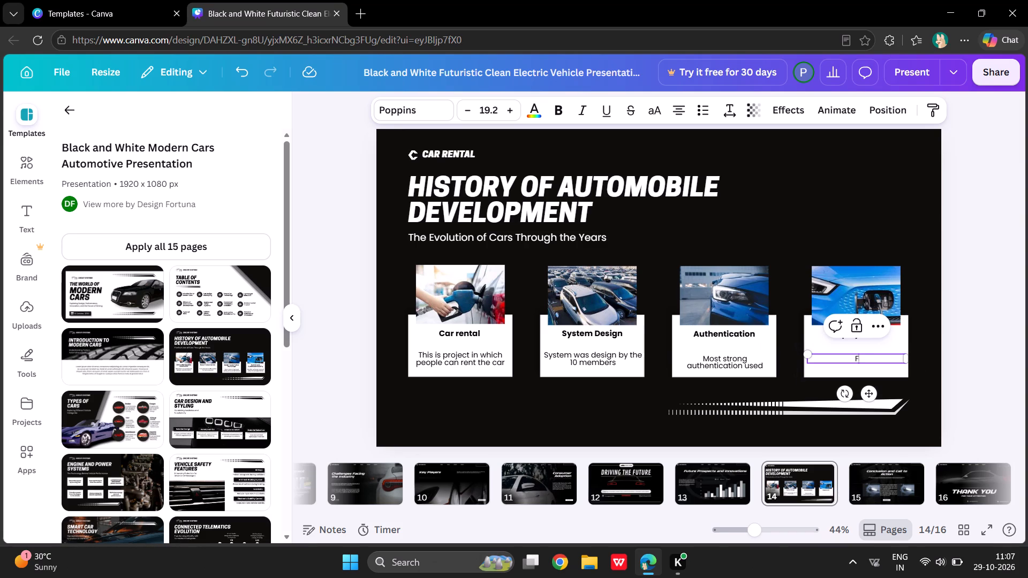
text(inal projectt)
key(BackSpace)
key(space)
text(was)
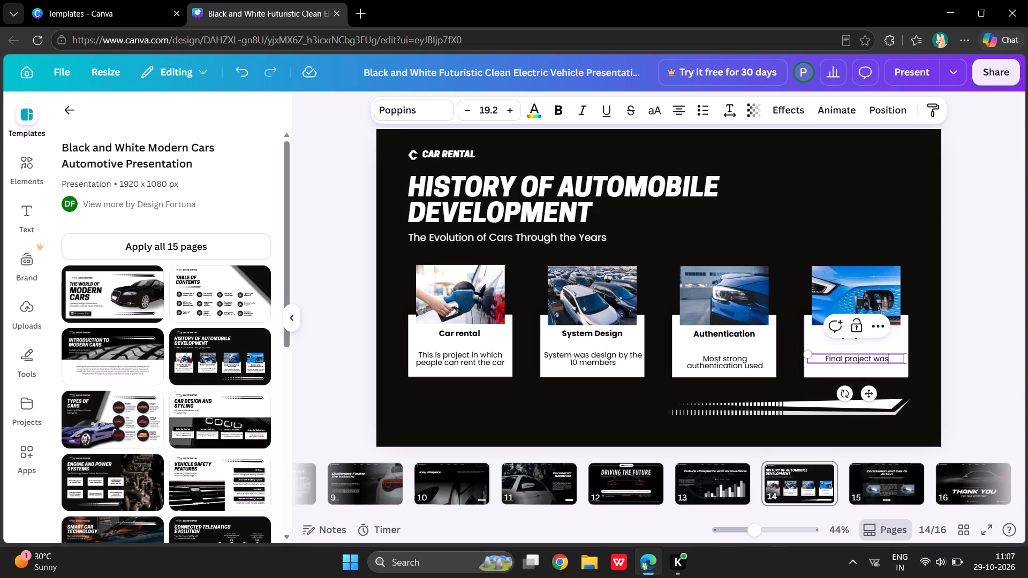
key(space)
text(deliverd)
key(space)
text(to the user)
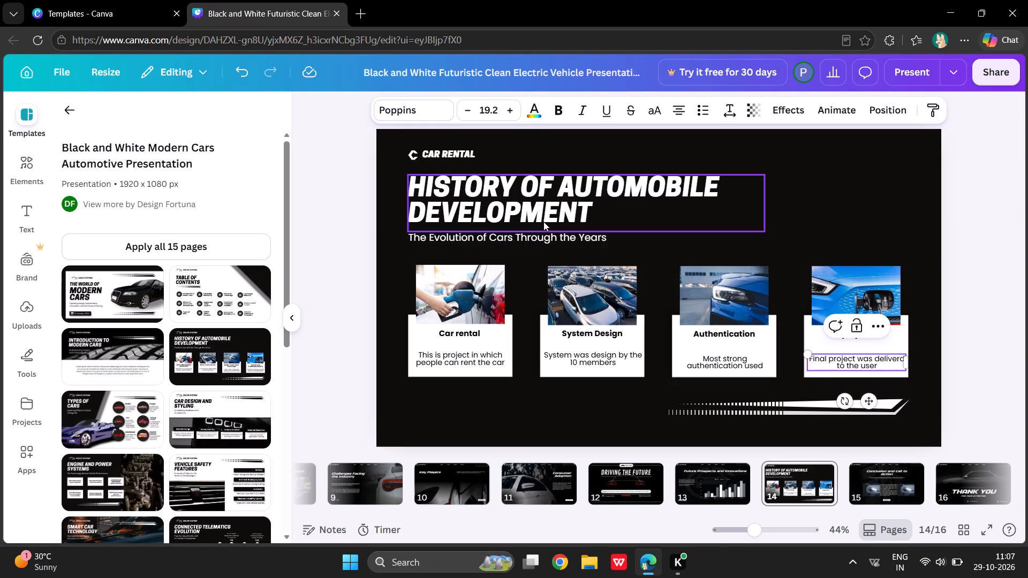
Replace the subtitle under slide 14's title with "Aim of project".
double_click(541, 241)
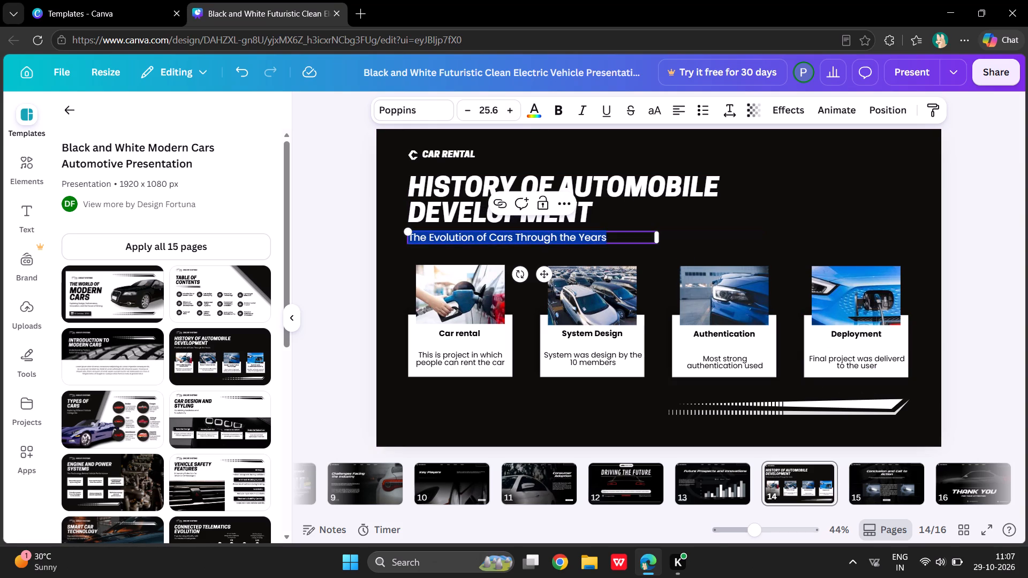
key(BackSpace)
text(CO)
key(BackSpace)
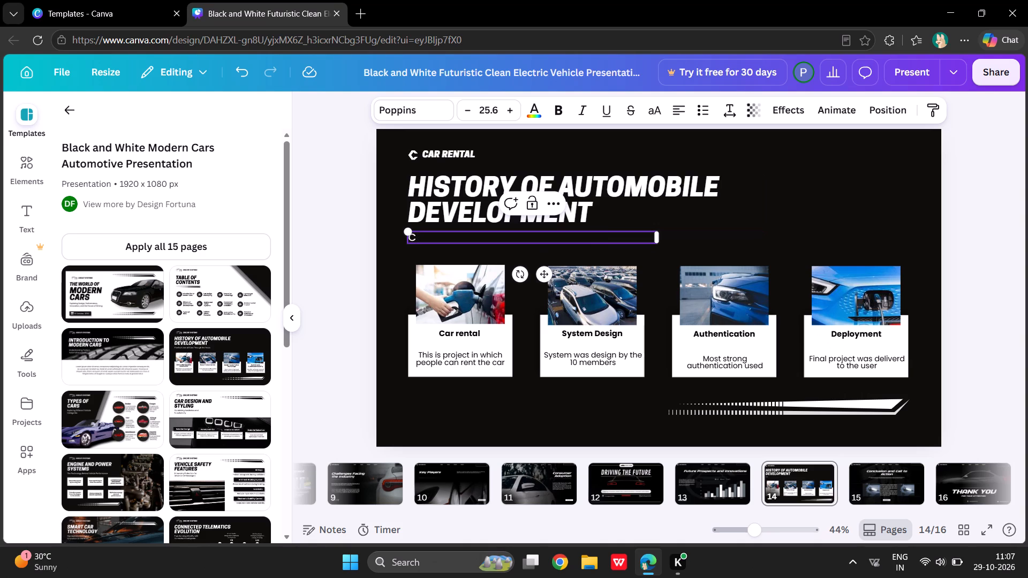
key(BackSpace)
key(BackSpace)
text(of project)
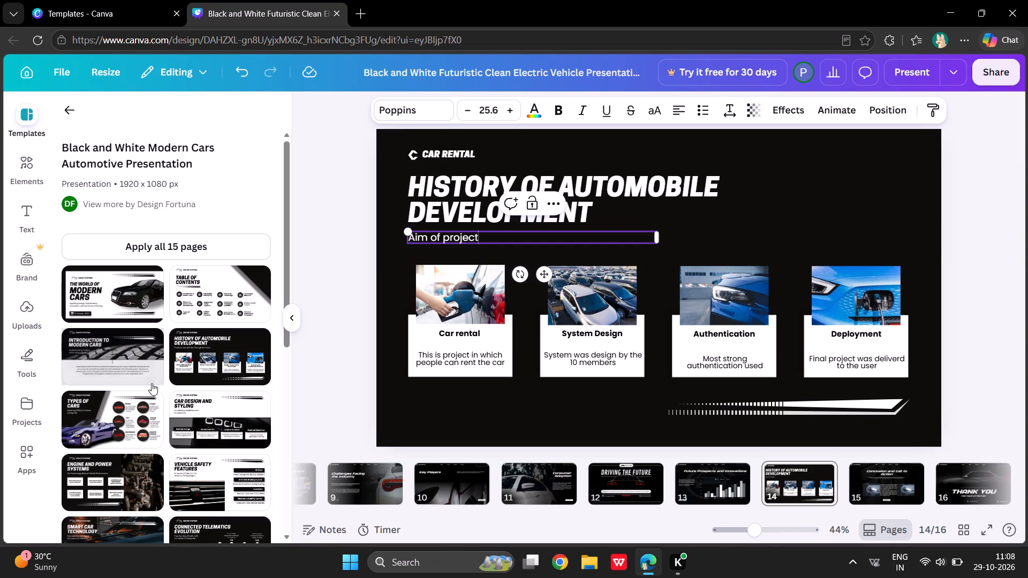
Add the "Types of Cars" template layout as a new page after slide 14.
click(124, 426)
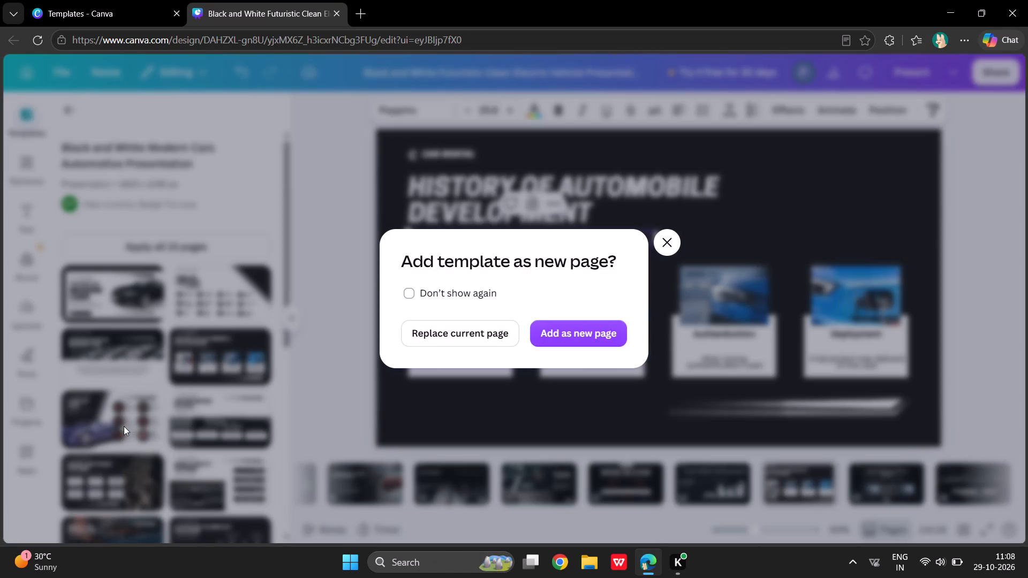
click(557, 325)
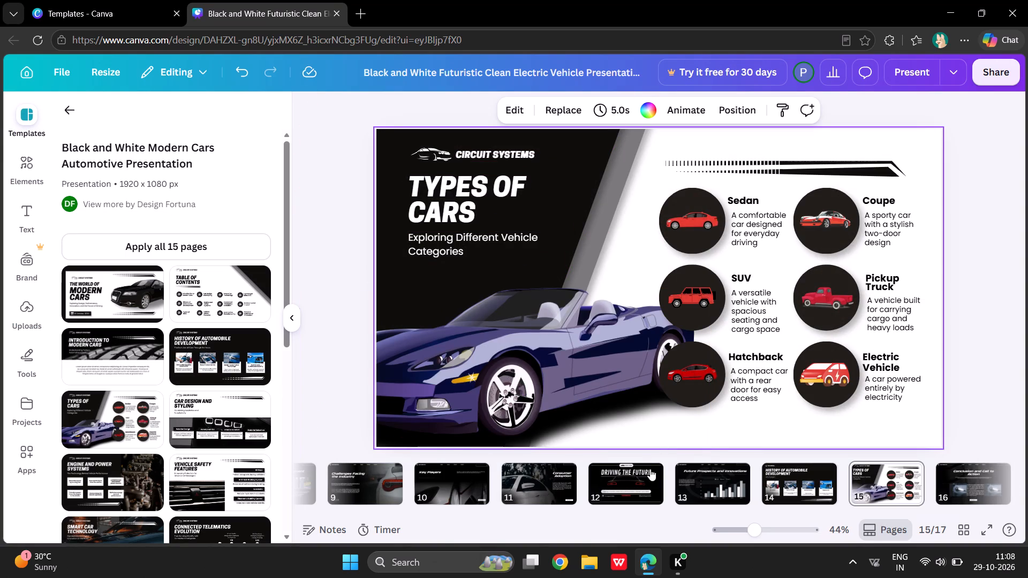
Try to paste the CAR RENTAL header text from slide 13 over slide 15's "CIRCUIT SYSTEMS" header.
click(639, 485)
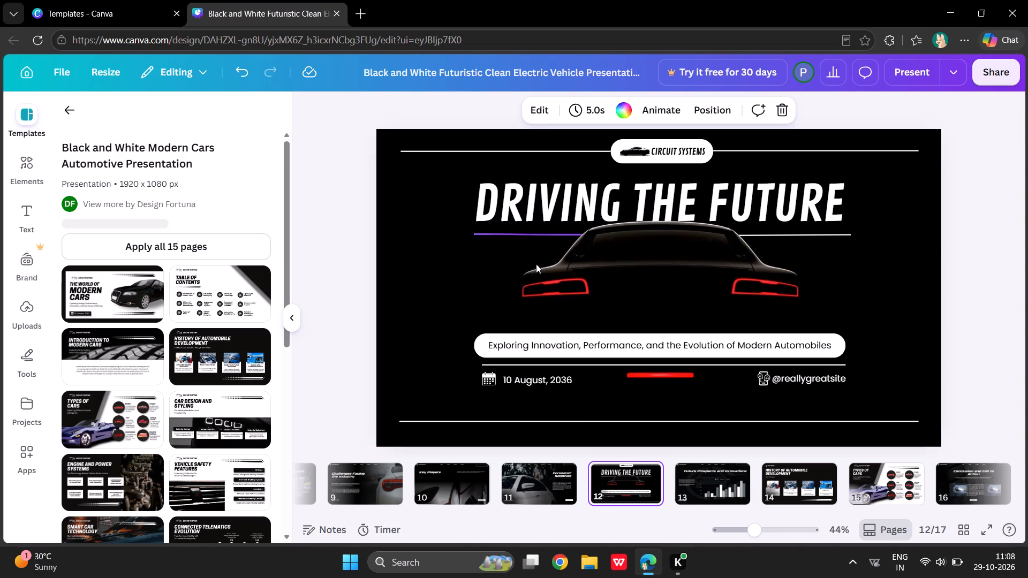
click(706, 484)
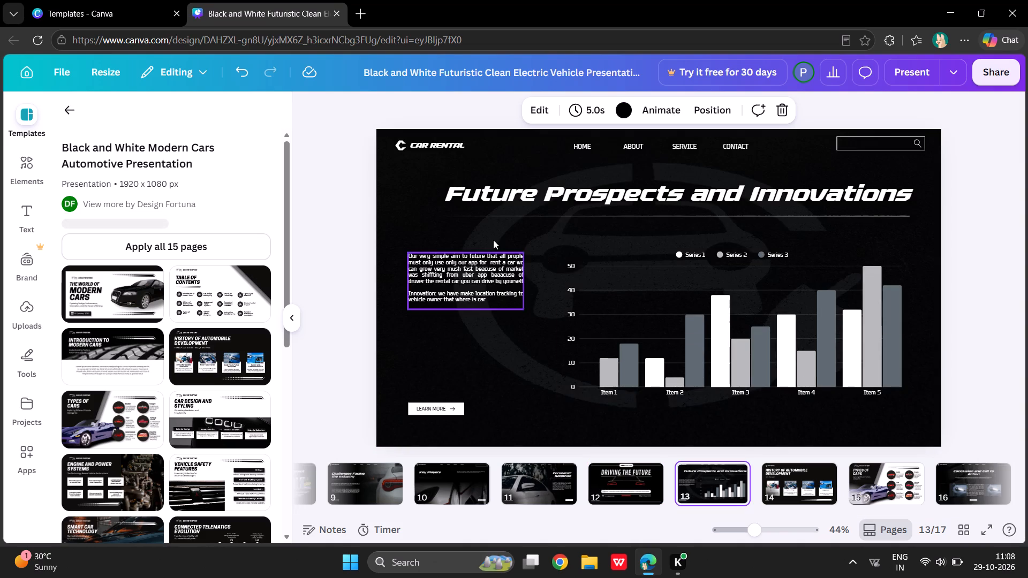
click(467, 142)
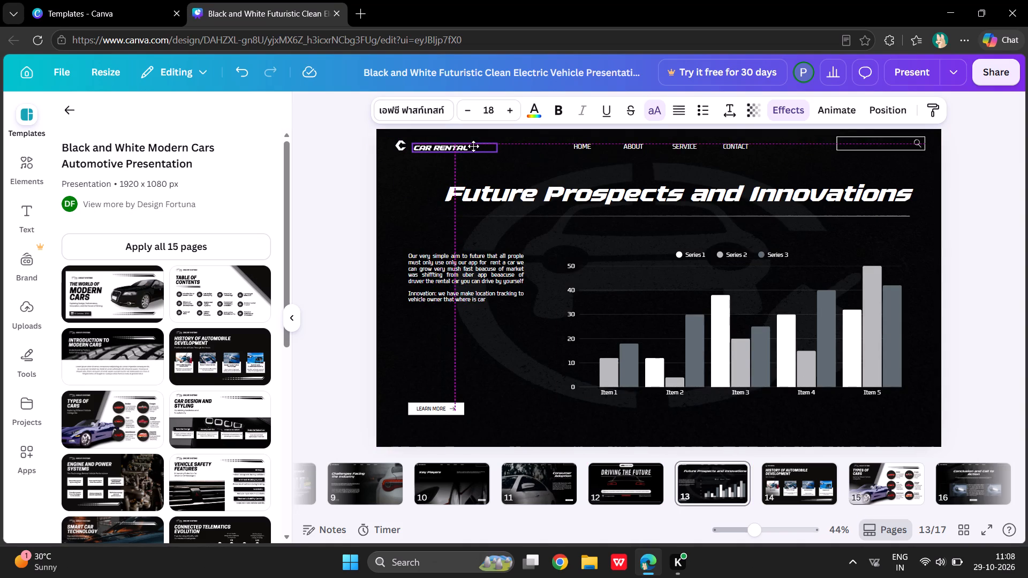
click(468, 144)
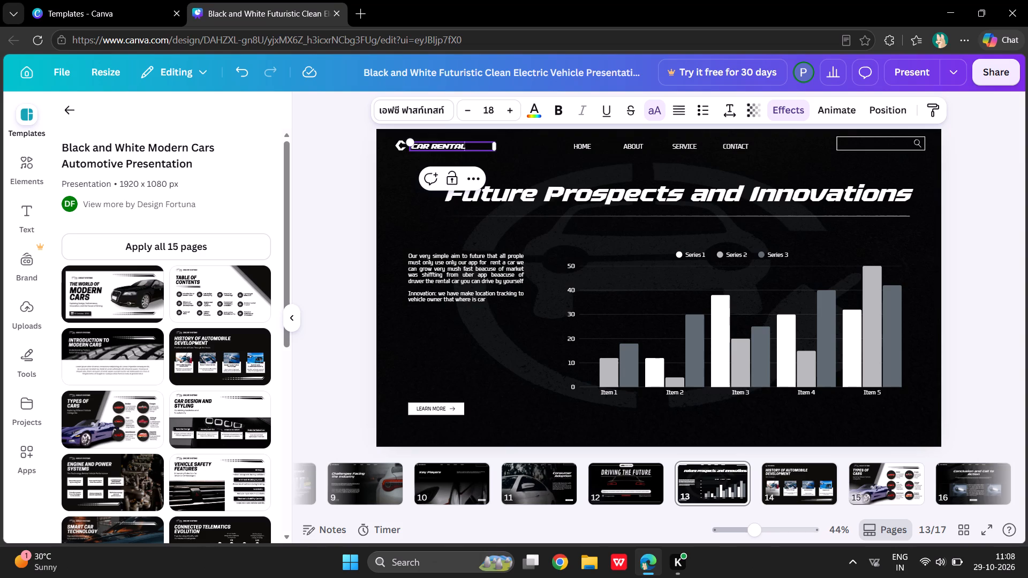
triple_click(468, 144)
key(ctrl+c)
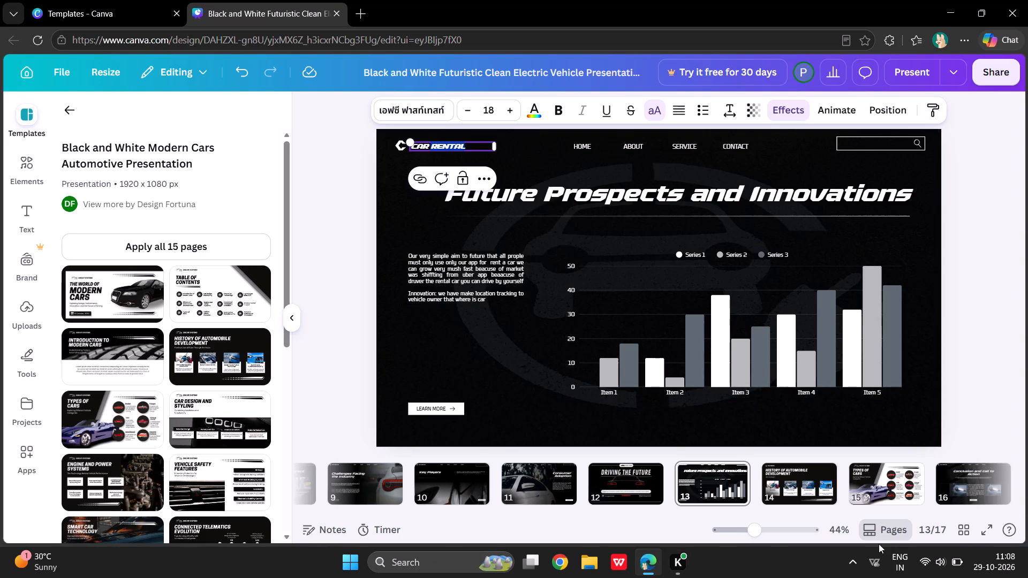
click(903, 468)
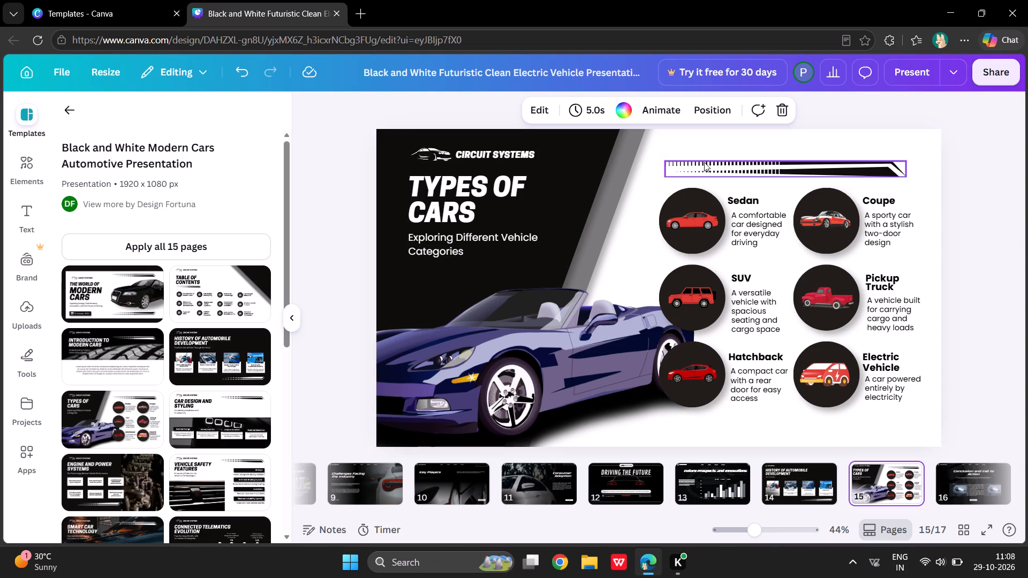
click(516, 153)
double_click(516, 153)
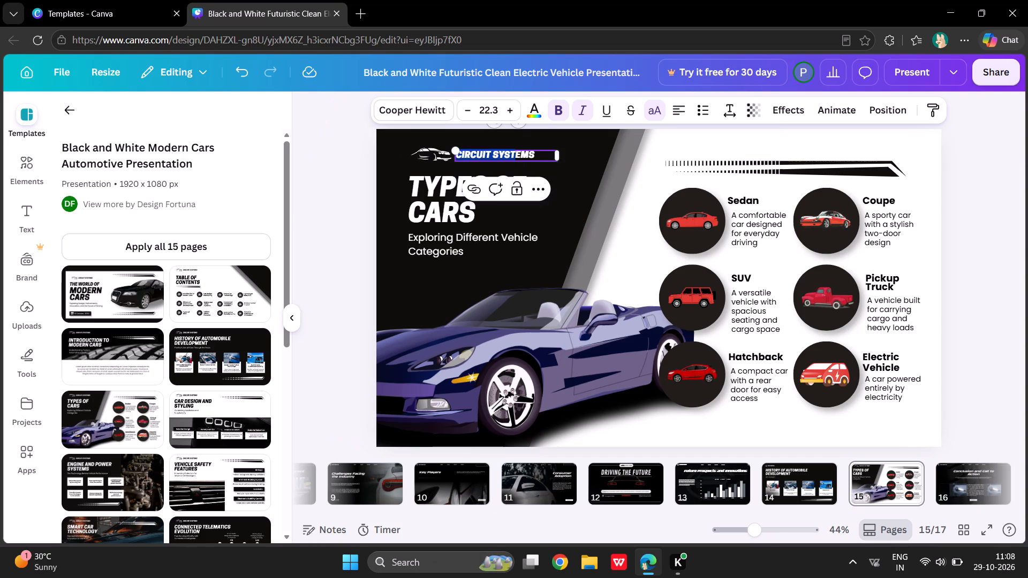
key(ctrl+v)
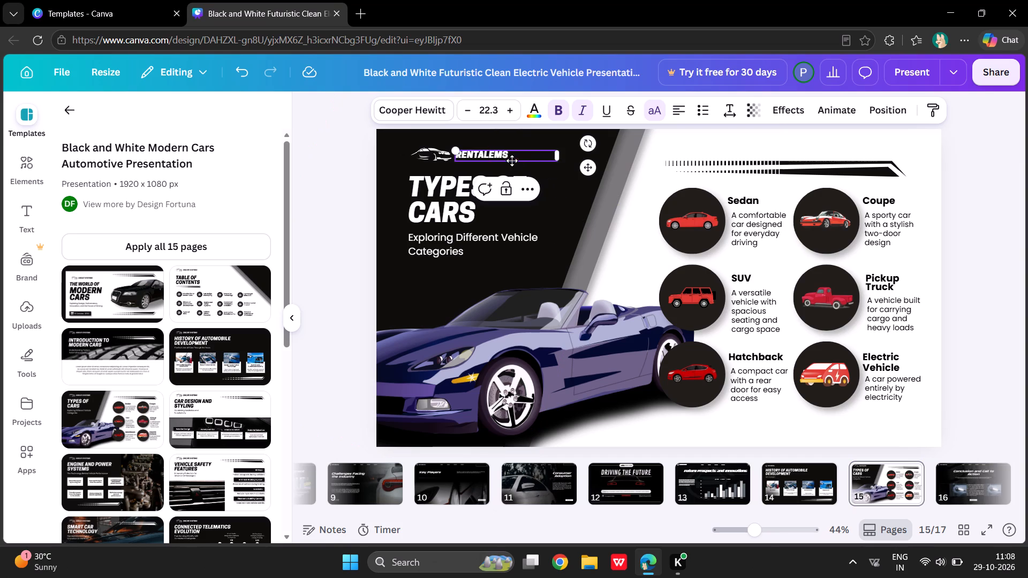
Clear slide 15's header text and enter "CAR RENTAL" in its place.
click(513, 157)
key(BackSpace)
key(BackSpace)
key(BackSpace)
key(BackSpace)
key(BackSpace)
key(BackSpace)
key(BackSpace)
key(BackSpace)
key(BackSpace)
key(BackSpace)
key(BackSpace)
key(BackSpace)
key(BackSpace)
key(BackSpace)
key(BackSpace)
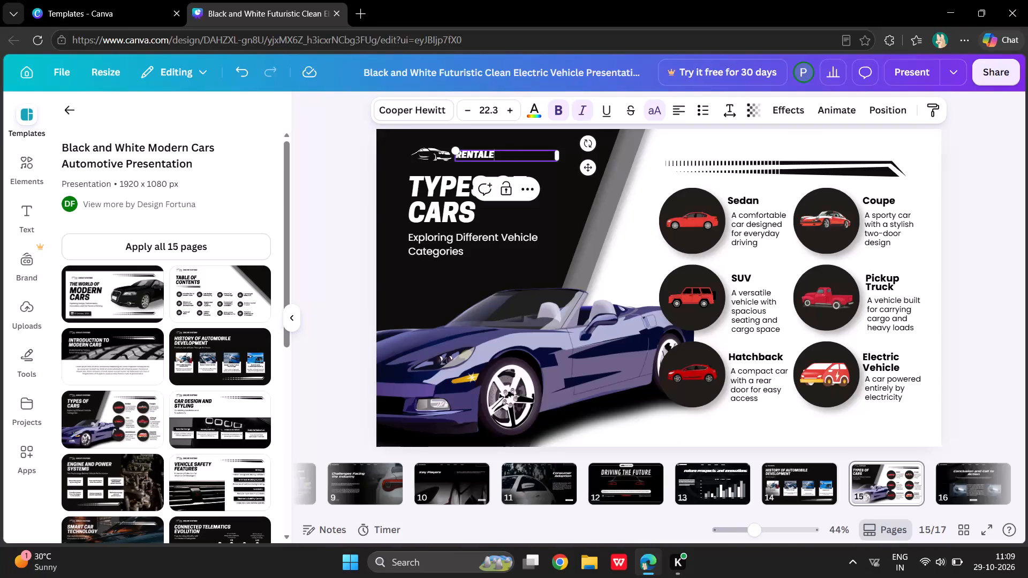
text(CAR RE)
text(NTAL)
Delete the car outline logo beside the header on slide 15.
click(433, 152)
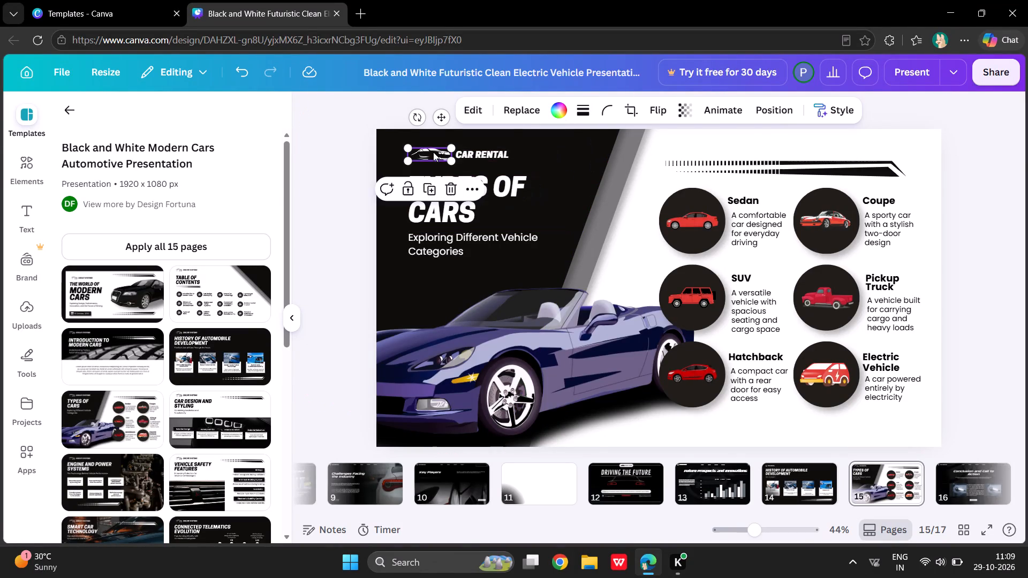
click(458, 193)
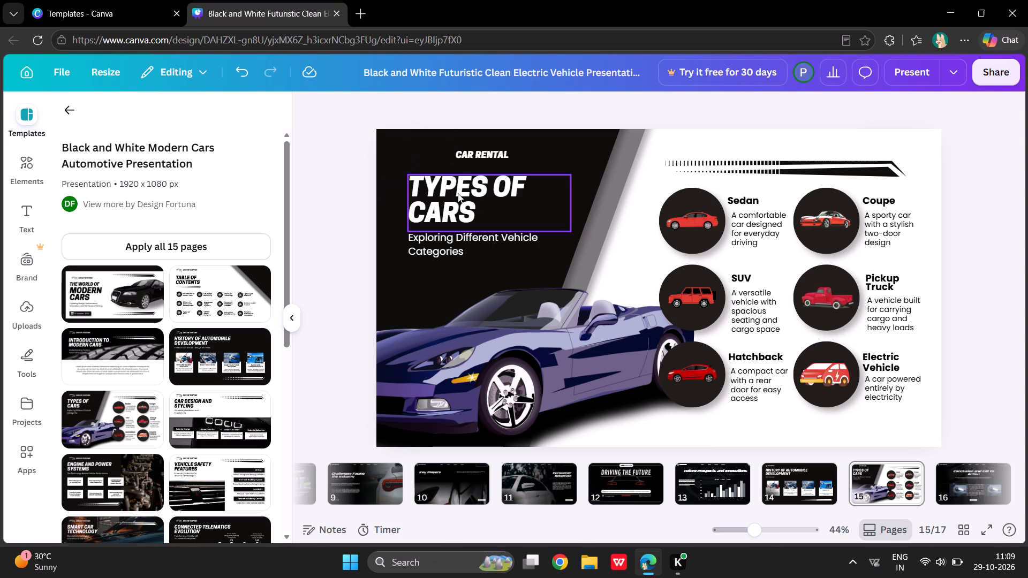
Copy the C-shaped logo from slide 11 to slide 15 and place it in the header, above the start of the title.
click(549, 483)
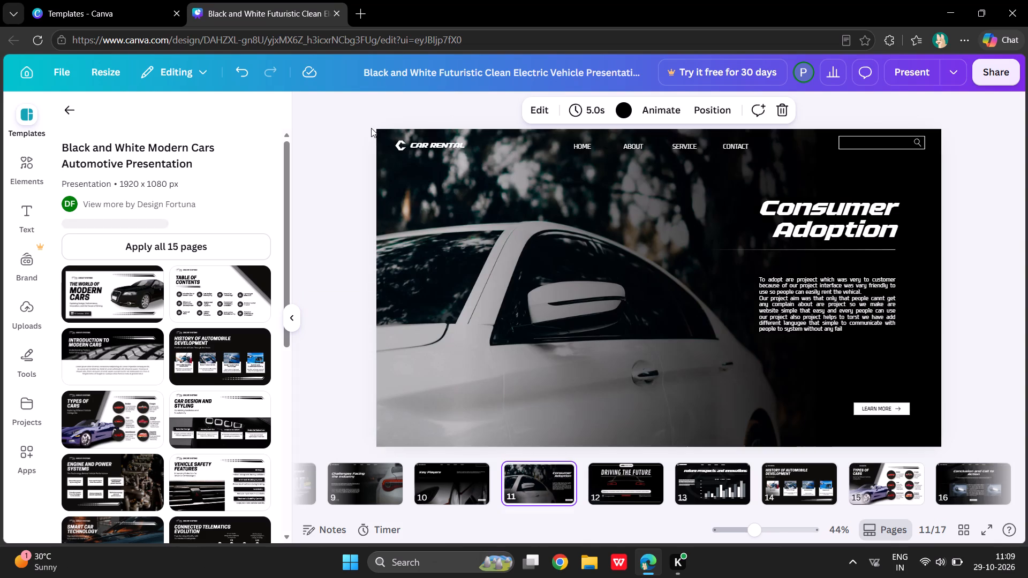
click(400, 148)
key(ctrl+c)
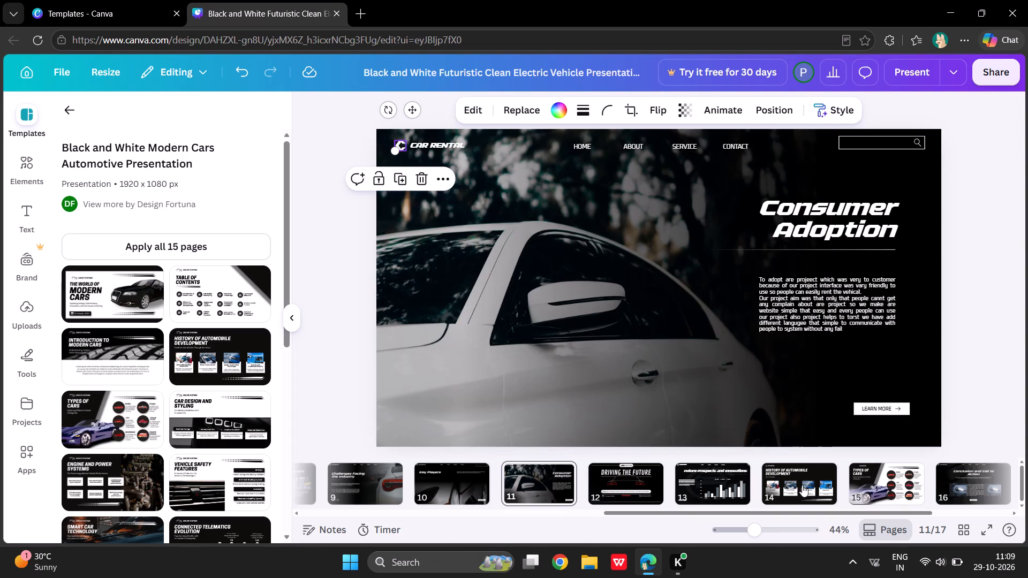
scroll(968, 490, left, 2)
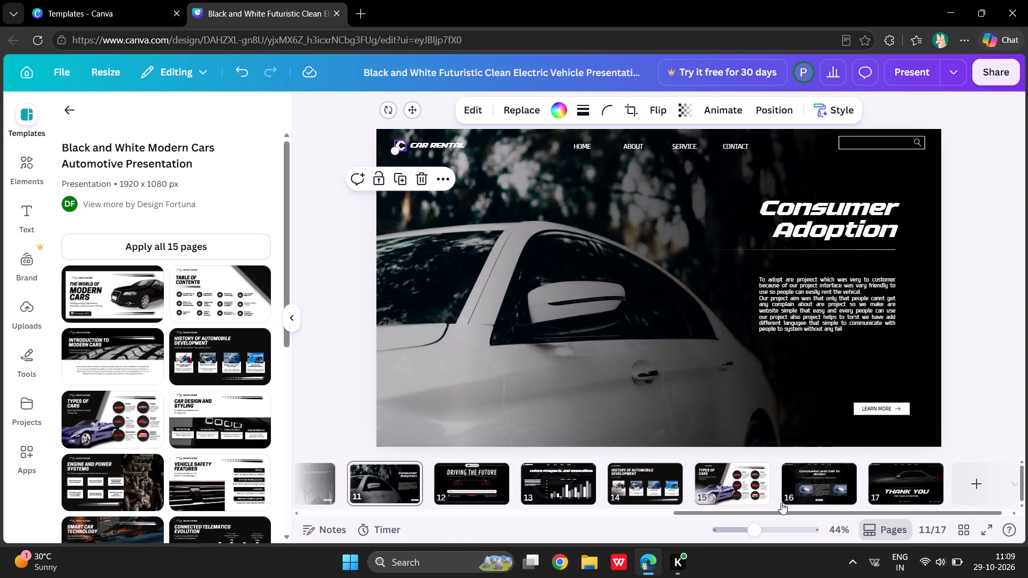
click(719, 459)
click(716, 472)
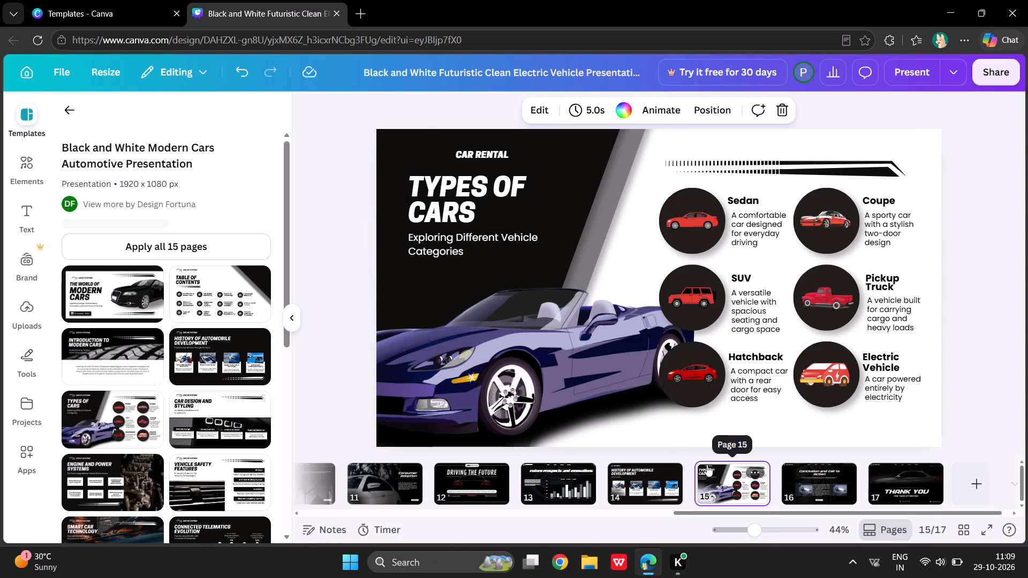
click(436, 150)
key(ctrl+v)
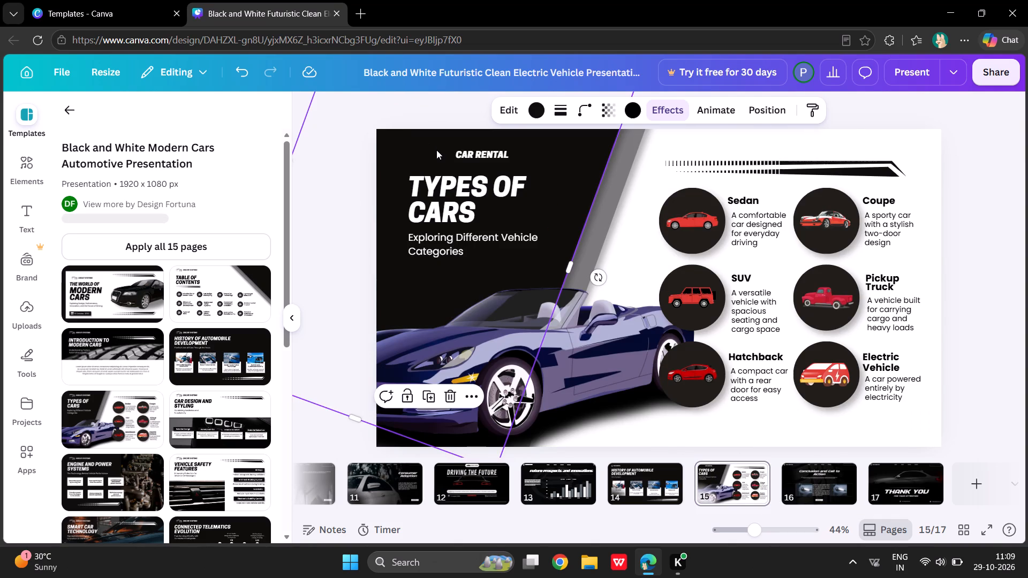
drag(412, 109, 415, 110)
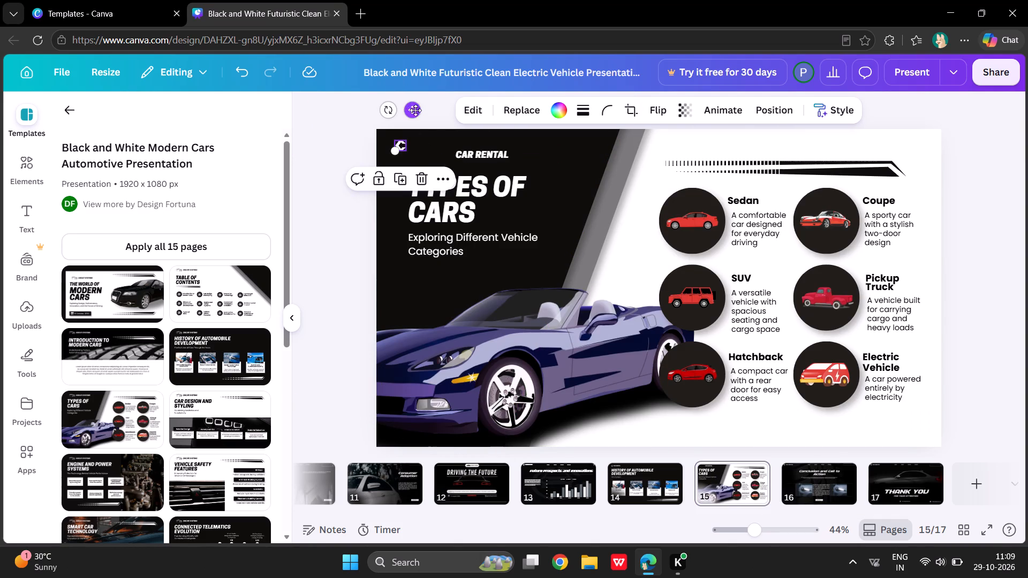
drag(415, 110, 426, 118)
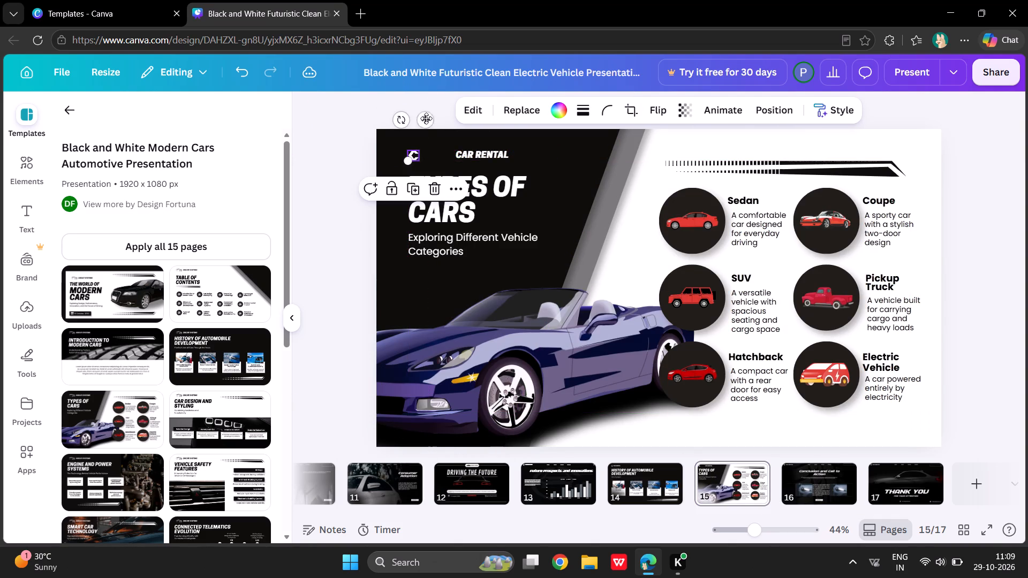
Move slide 15's CAR RENTAL header text directly beside the C-shaped logo.
drag(472, 155, 437, 154)
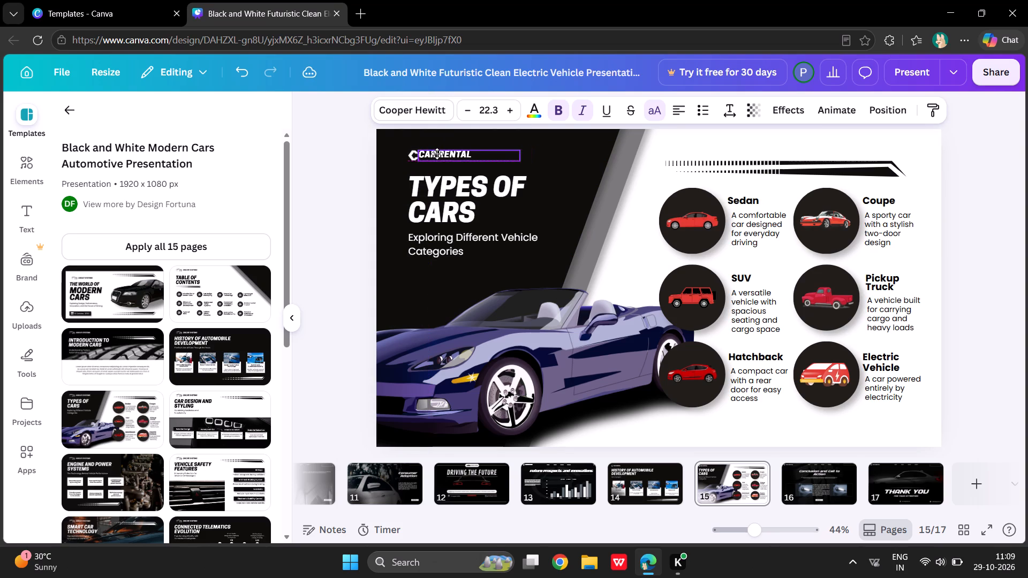
drag(437, 154, 440, 154)
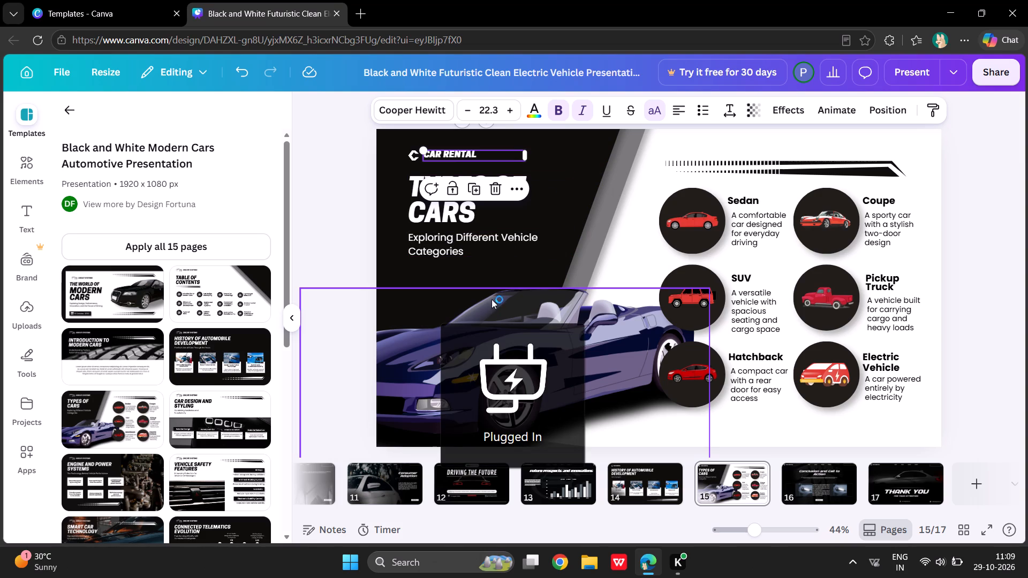
Reposition the blue convertible image on slide 15 so the whole car sits along the slide's bottom, below the subtitle.
drag(546, 358, 558, 316)
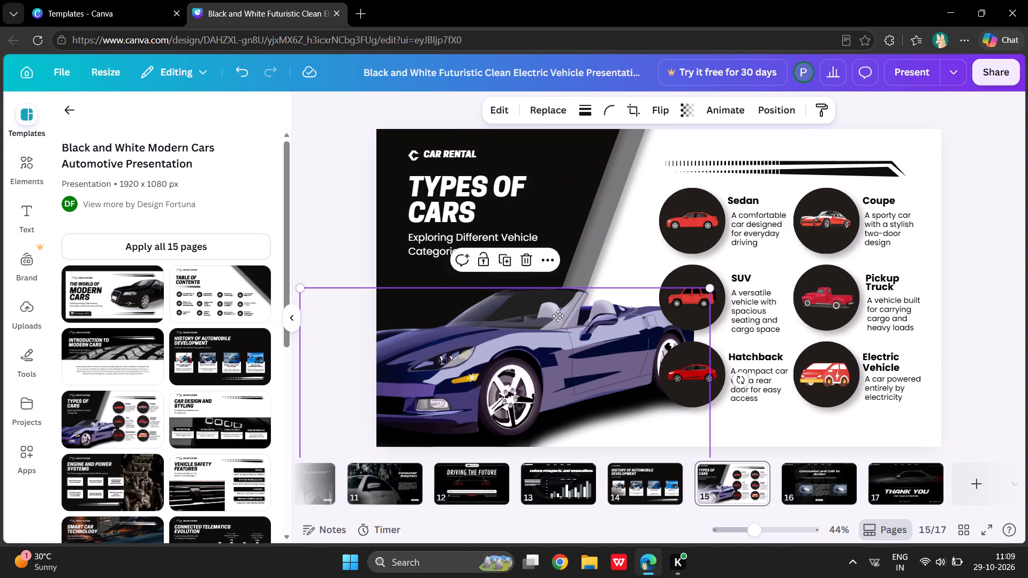
drag(558, 316, 694, 247)
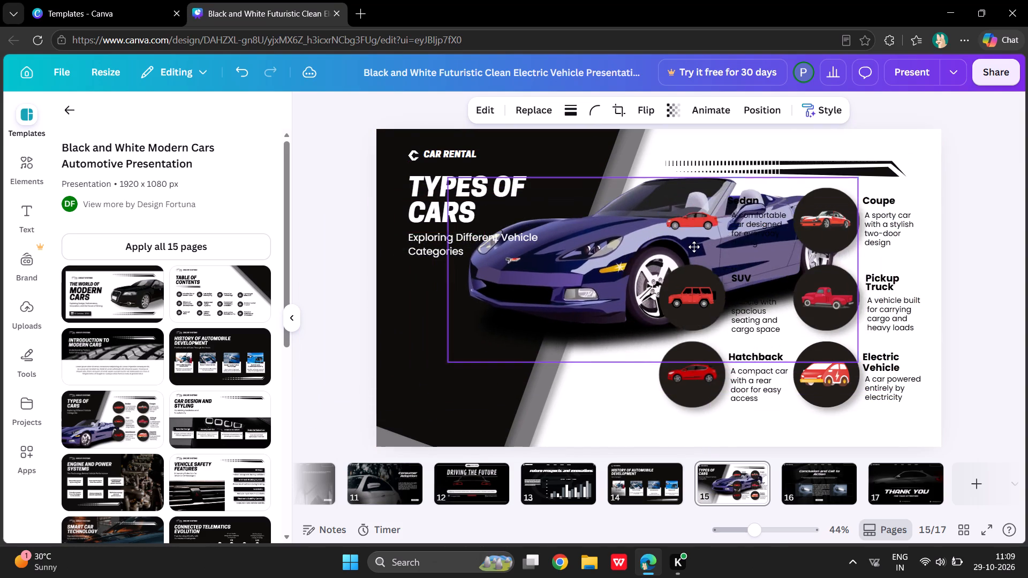
drag(694, 247, 807, 235)
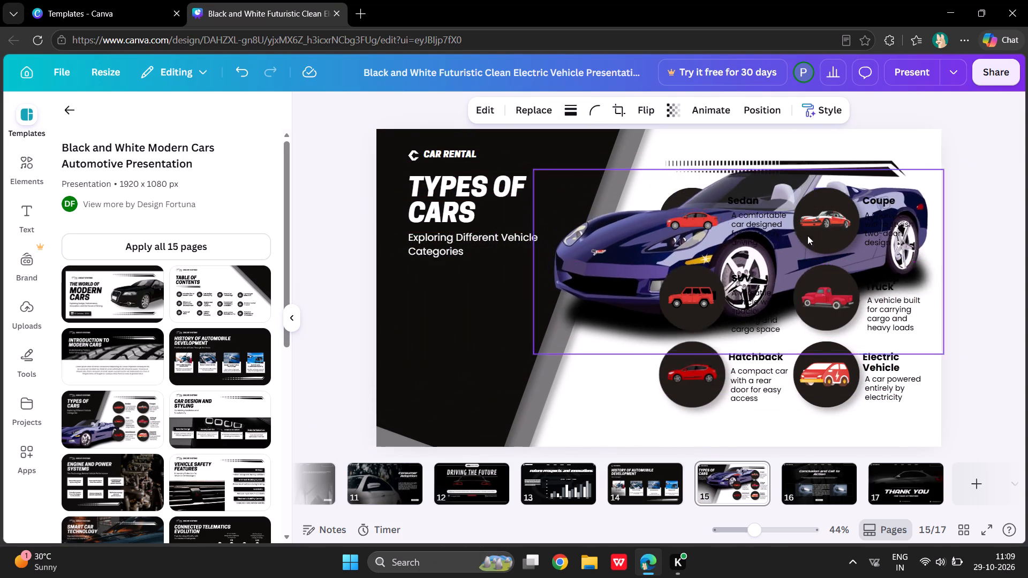
drag(807, 235, 837, 269)
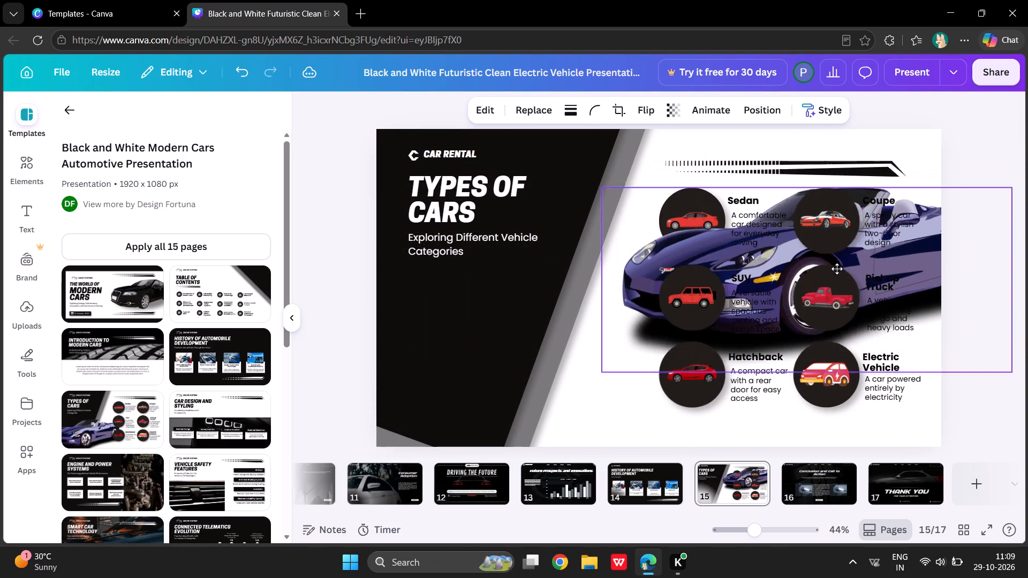
drag(837, 269, 841, 235)
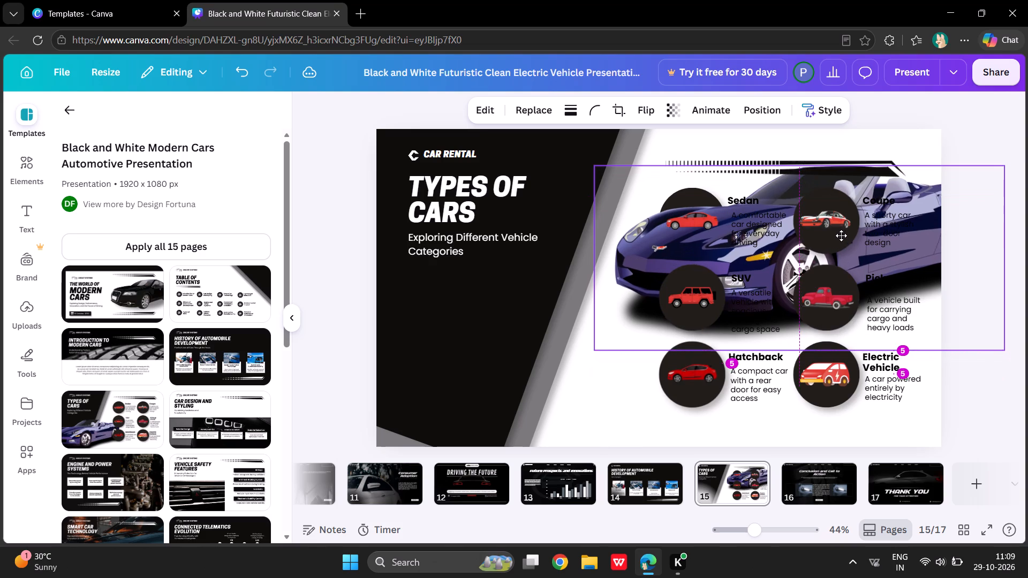
drag(841, 235, 842, 236)
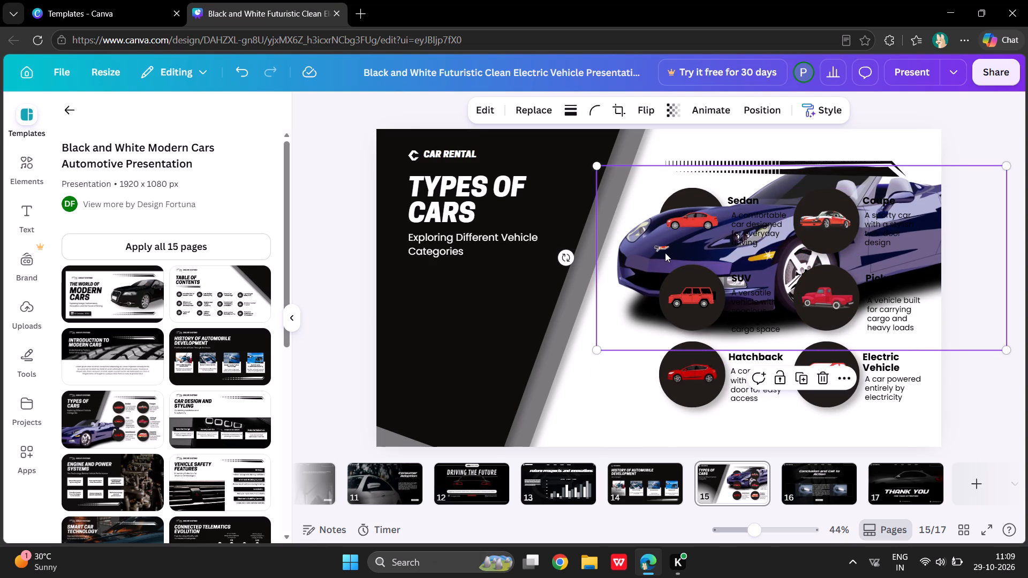
drag(662, 252, 428, 370)
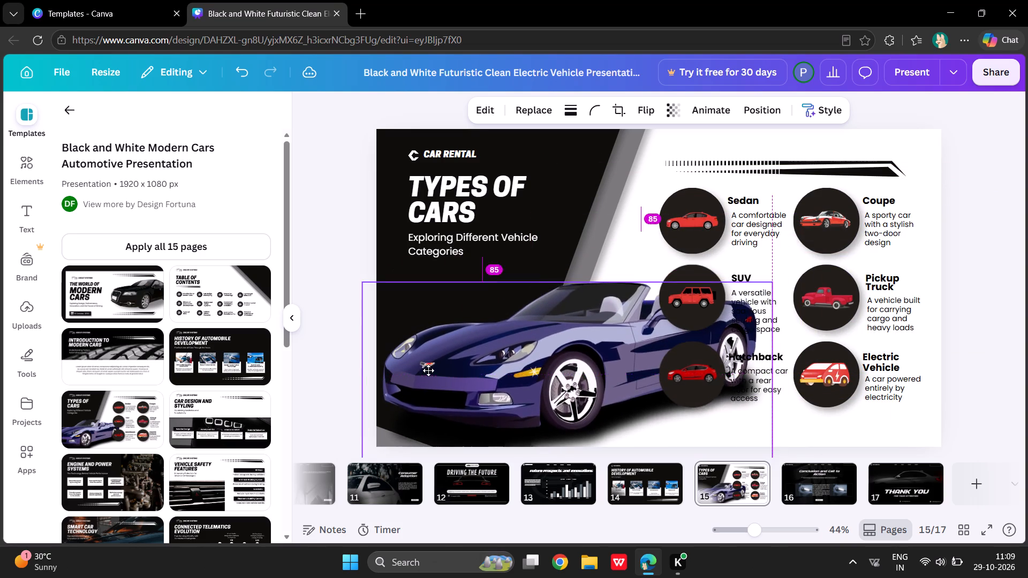
drag(428, 370, 425, 373)
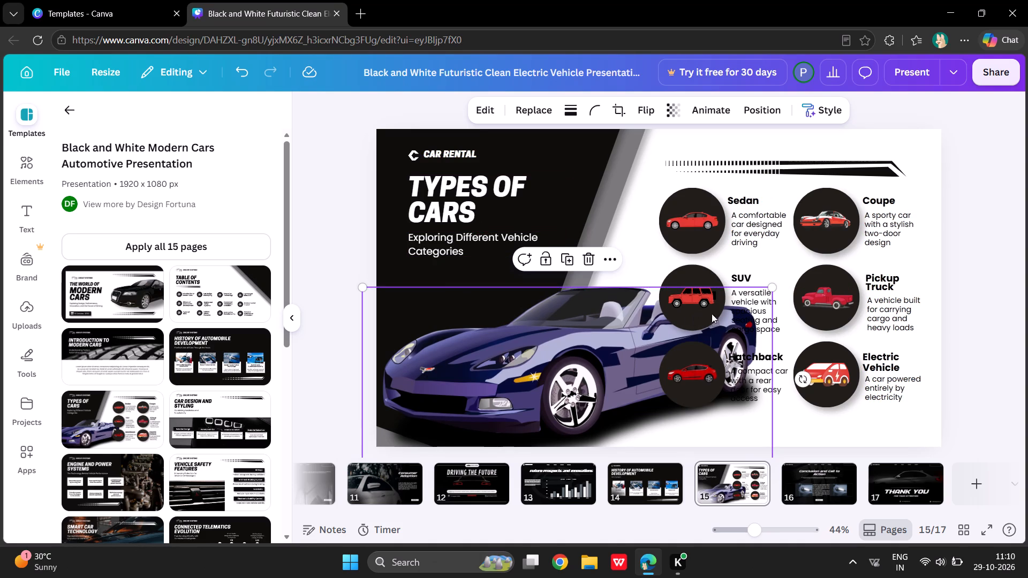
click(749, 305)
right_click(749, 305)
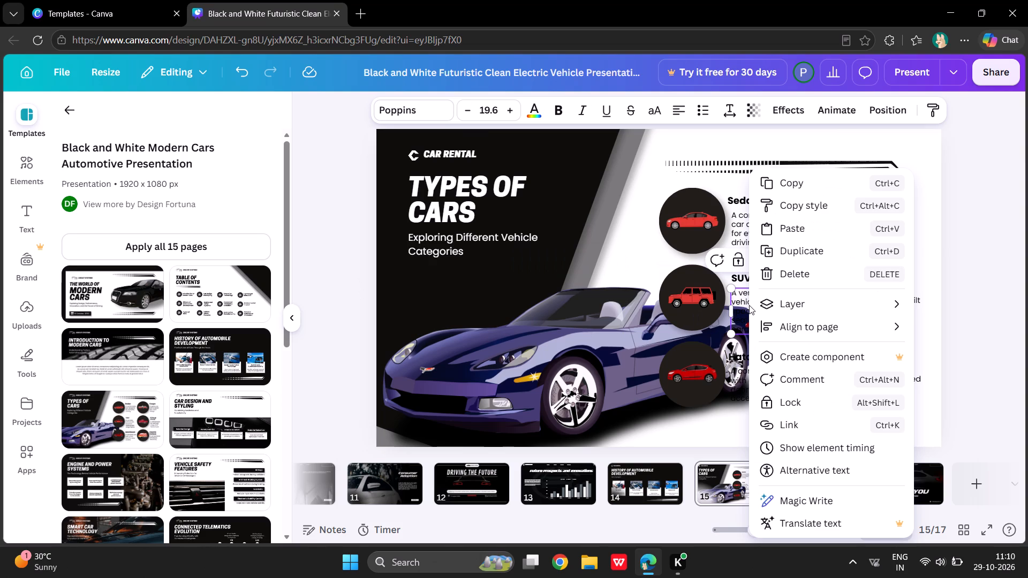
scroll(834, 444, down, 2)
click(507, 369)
Add the template's Engine and Power Systems page as a new page after slide 15.
scroll(202, 481, down, 1)
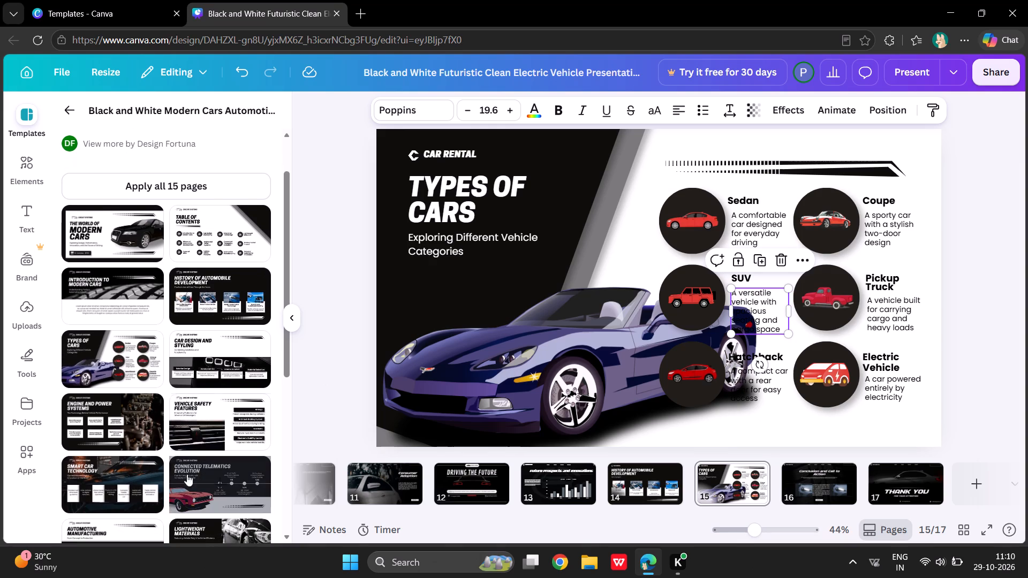
click(137, 423)
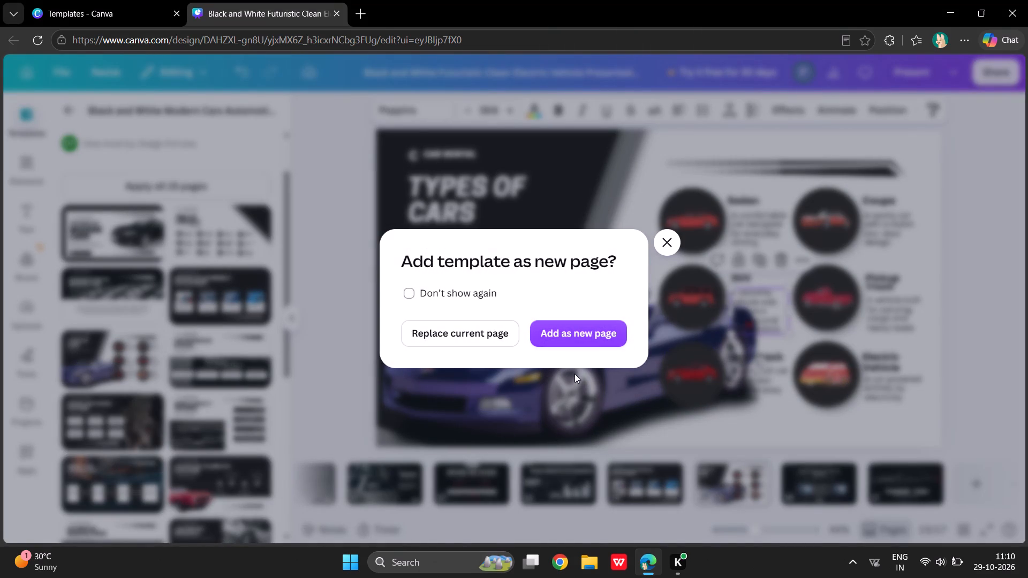
click(584, 321)
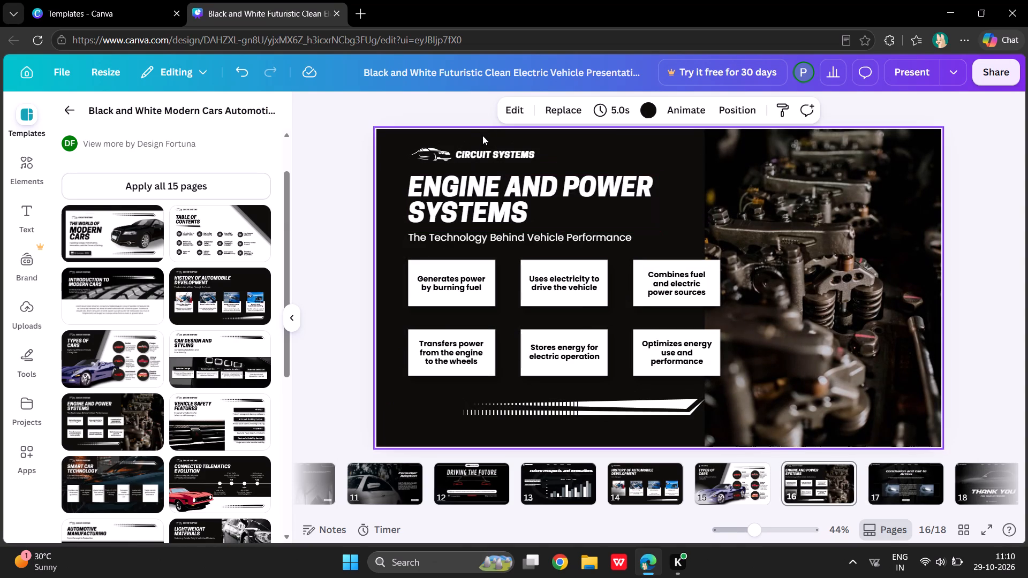
Delete the car outline logo beside the CIRCUIT SYSTEMS header on slide 16.
double_click(485, 159)
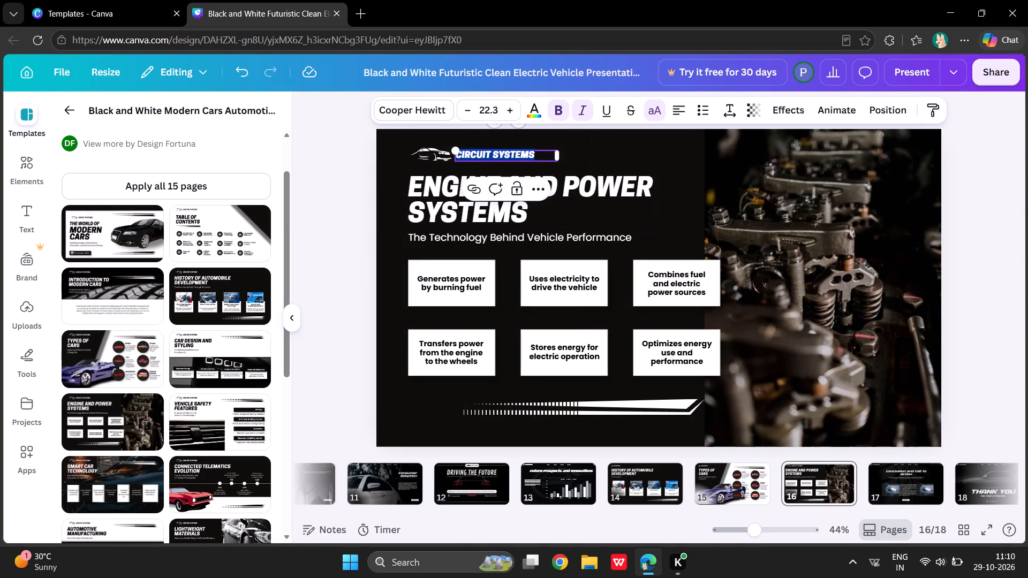
click(439, 165)
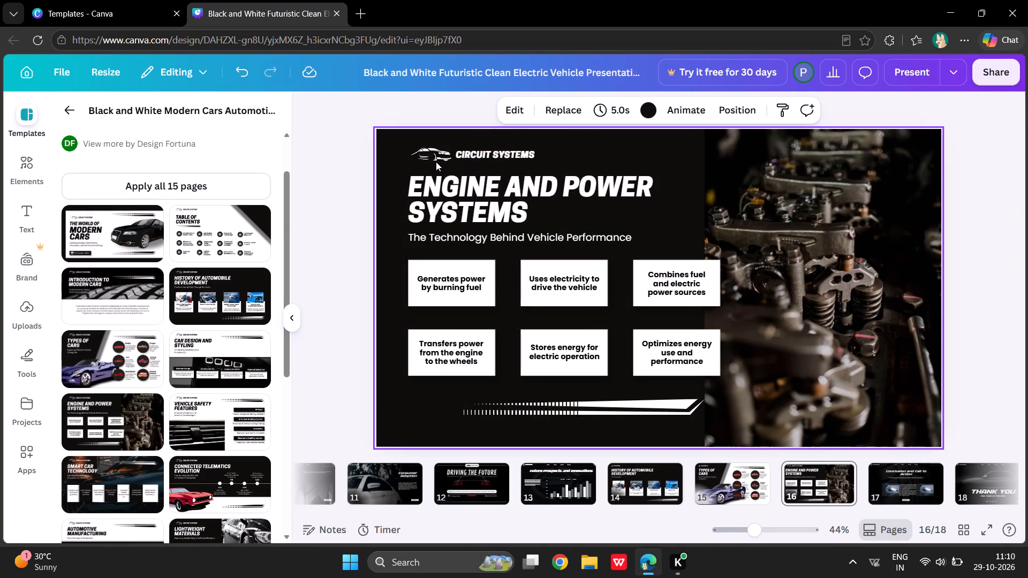
click(435, 161)
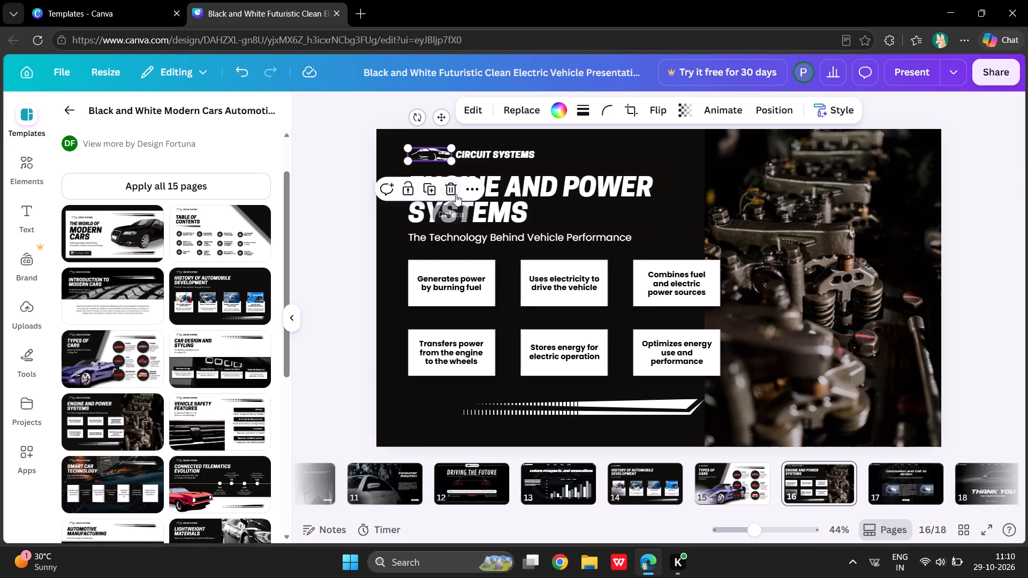
click(453, 191)
Paste the C-shaped logo onto slide 16 and place it in the header, above the start of the title.
click(423, 154)
key(ctrl+v)
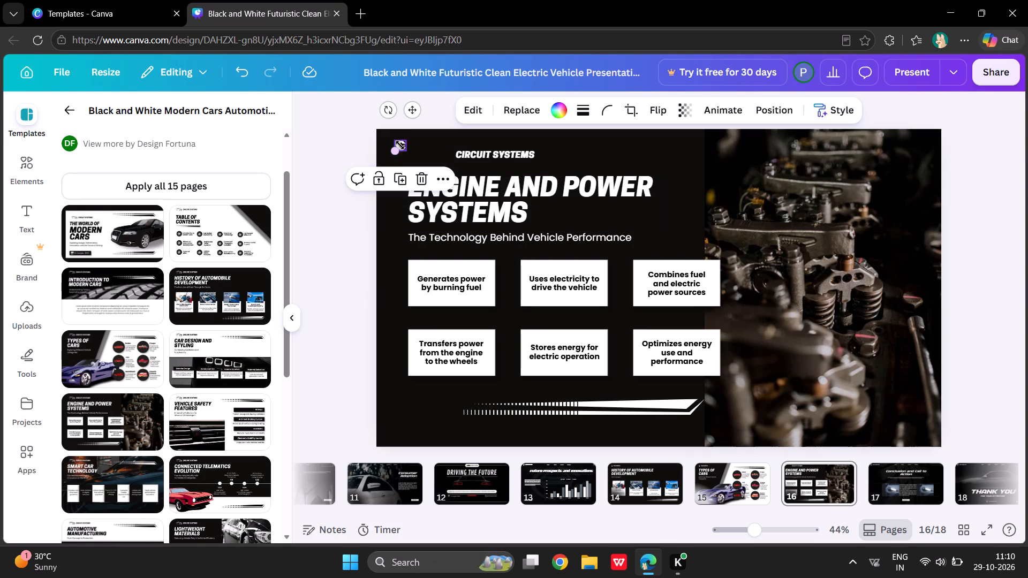
click(400, 144)
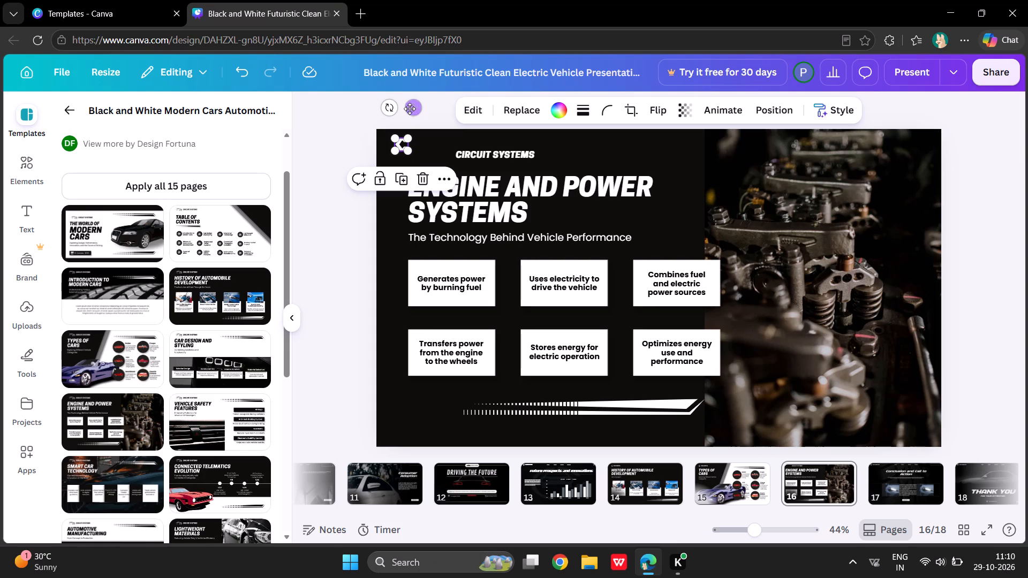
drag(413, 109, 424, 112)
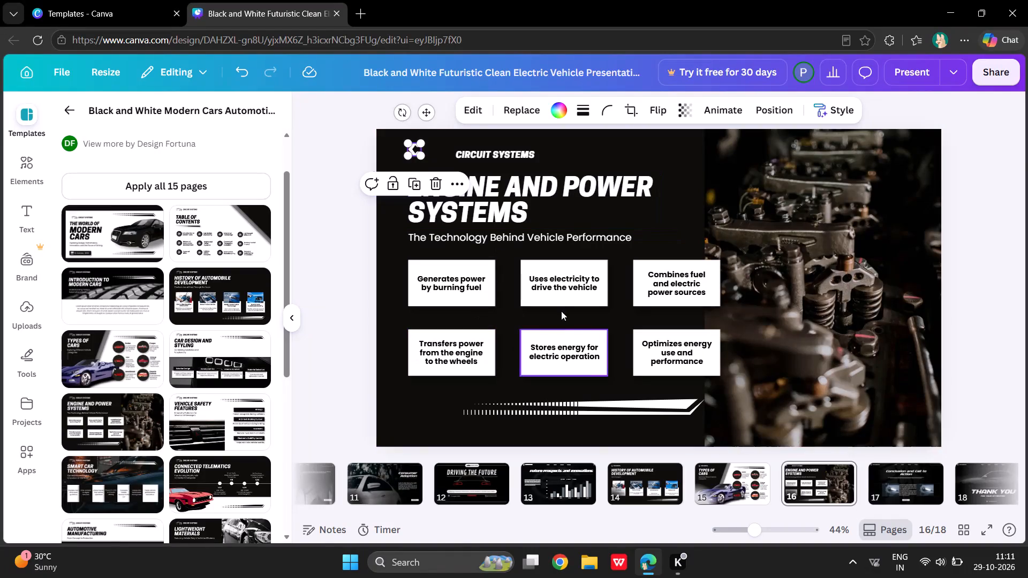
Clear the CIRCUIT SYSTEMS header text on slide 16.
double_click(489, 150)
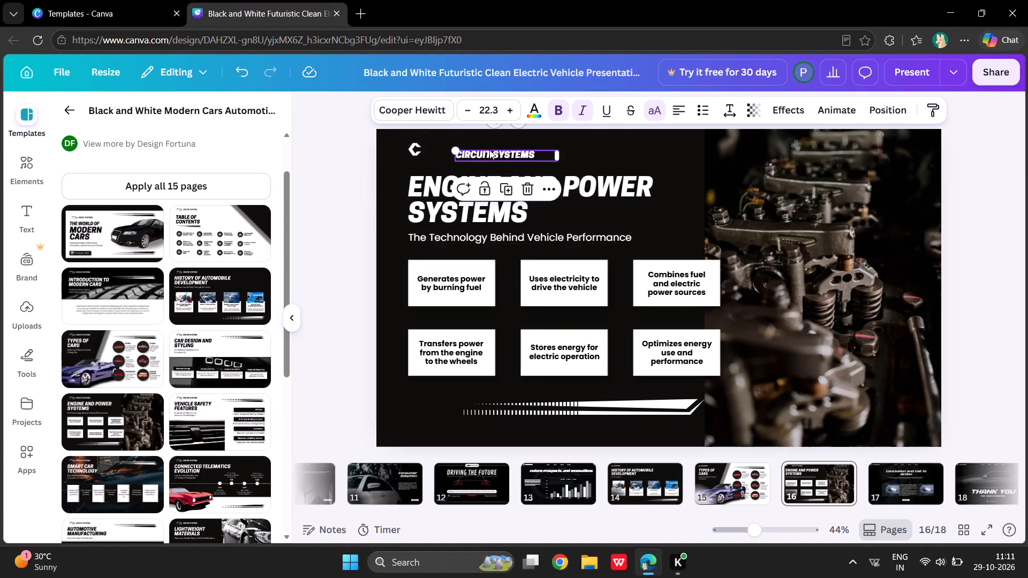
key(BackSpace)
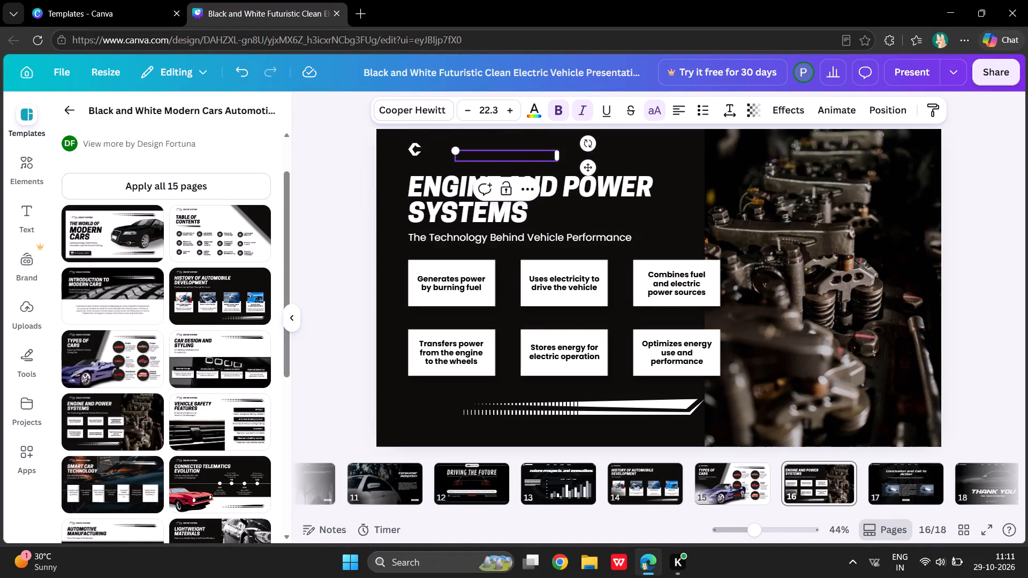
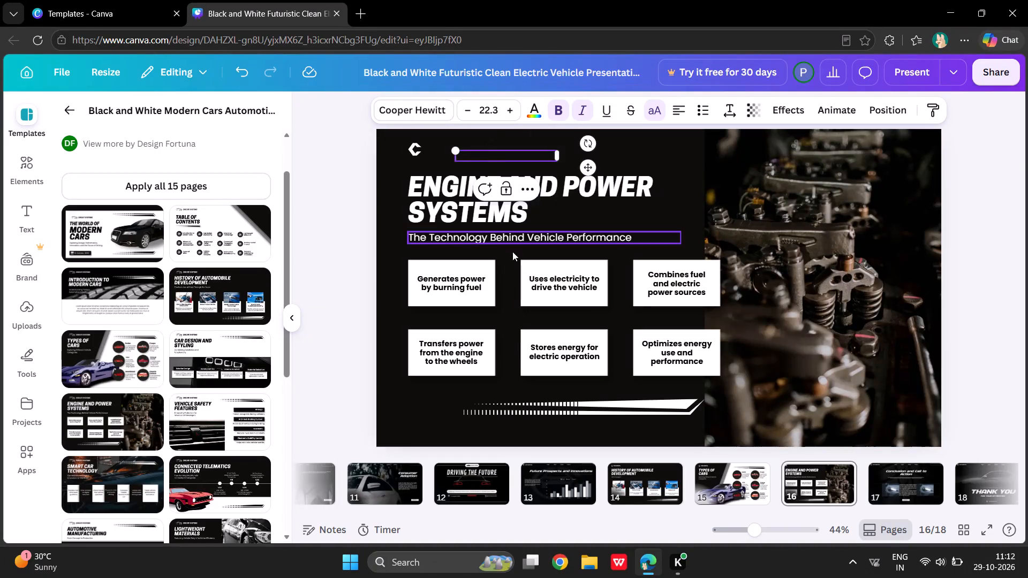
Open the emptied header text box beside the C-shaped logo on slide 16 for editing.
double_click(503, 155)
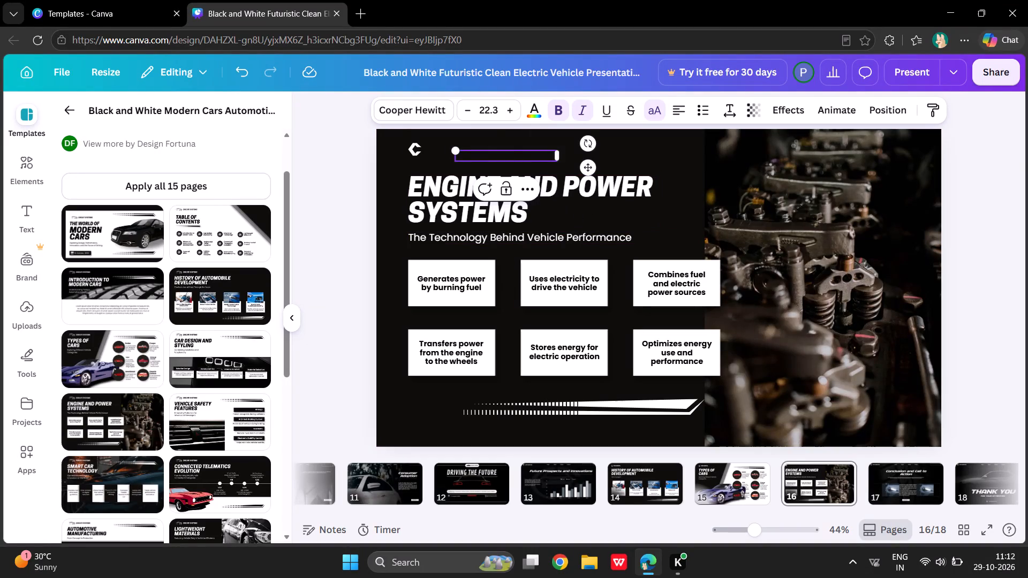